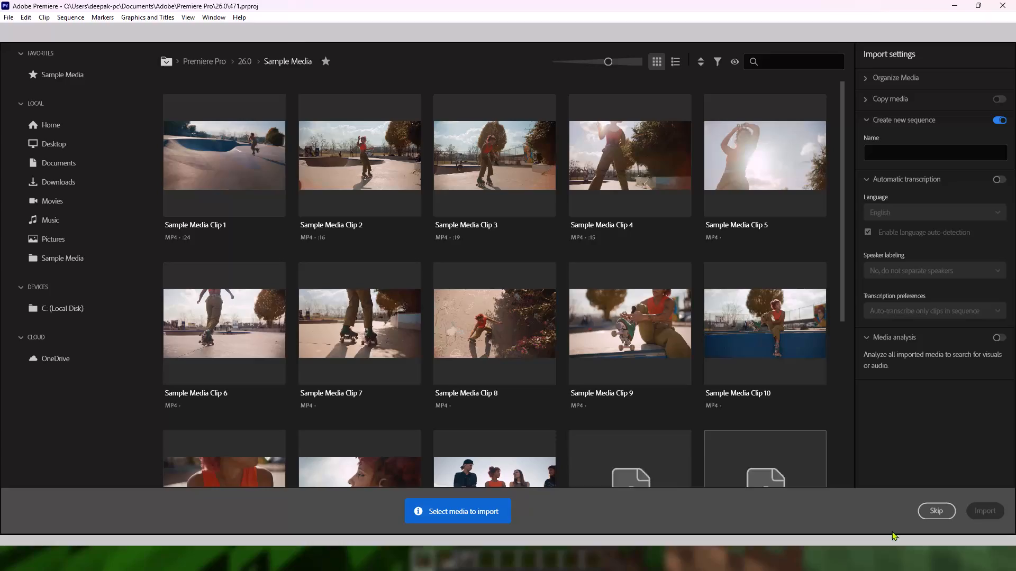
Skip the sample media, import 470.mp4 from the Adobe PR Exports folder and place it in the empty timeline as a new sequence.
click(947, 508)
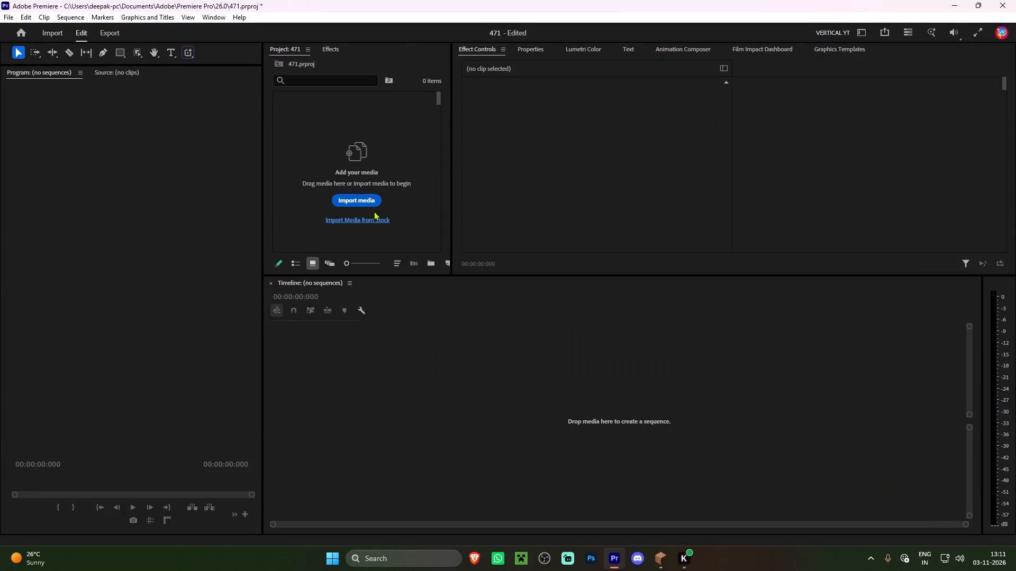
click(354, 206)
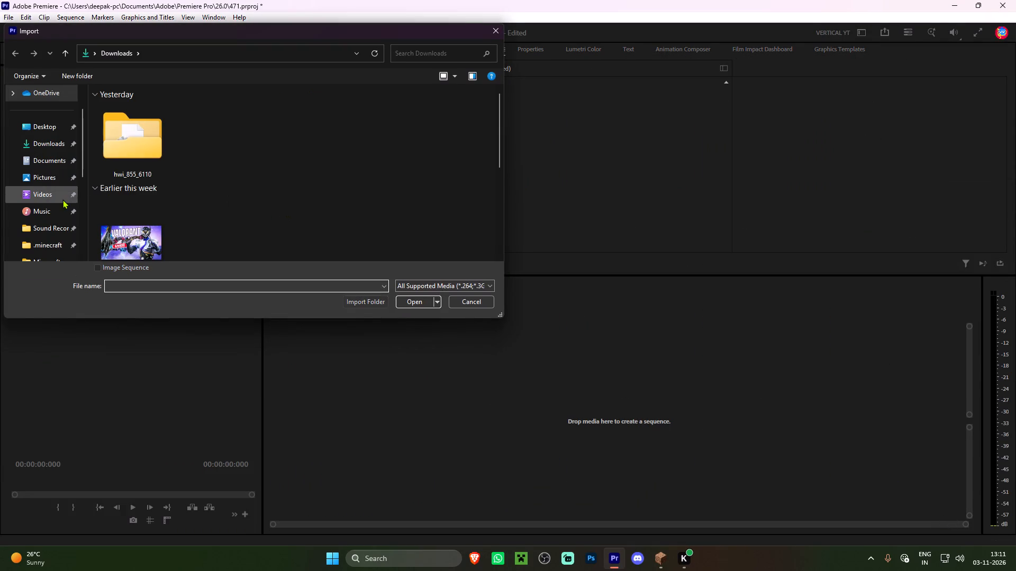
click(62, 199)
double_click(138, 115)
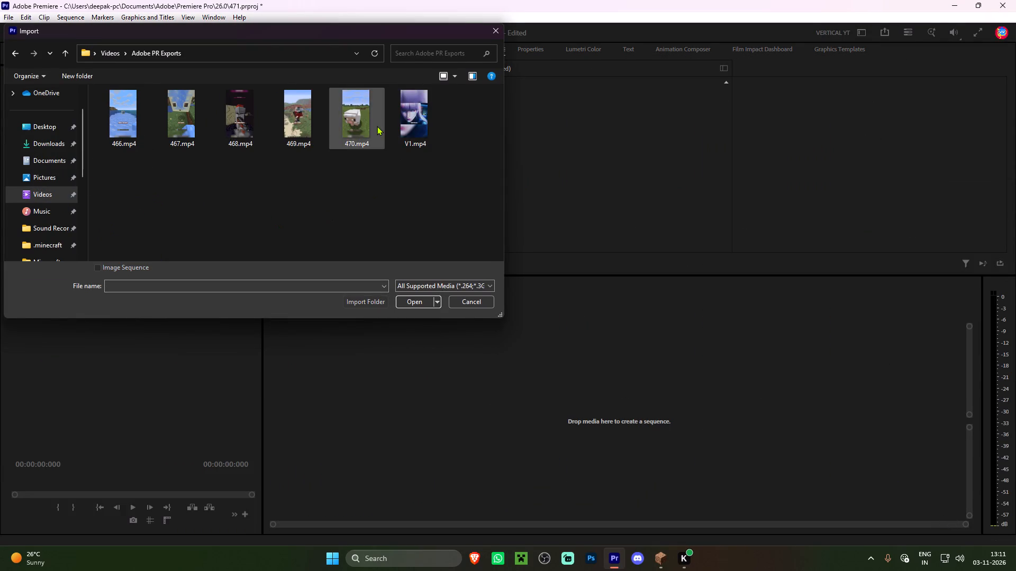
double_click(366, 123)
drag(322, 128, 359, 421)
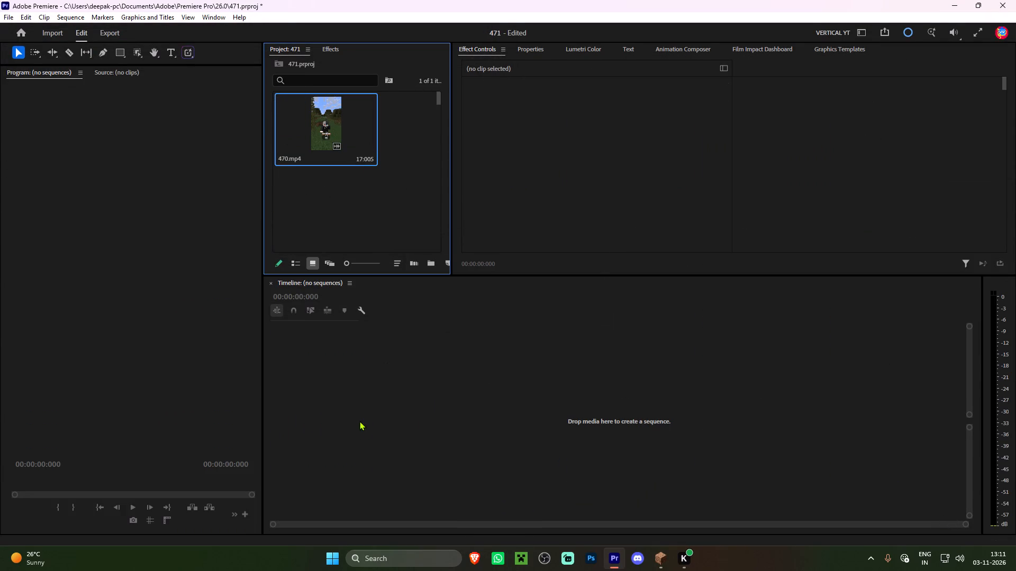
Delete the audio part of the 470.mp4 clip from track A1.
alt+click(390, 428)
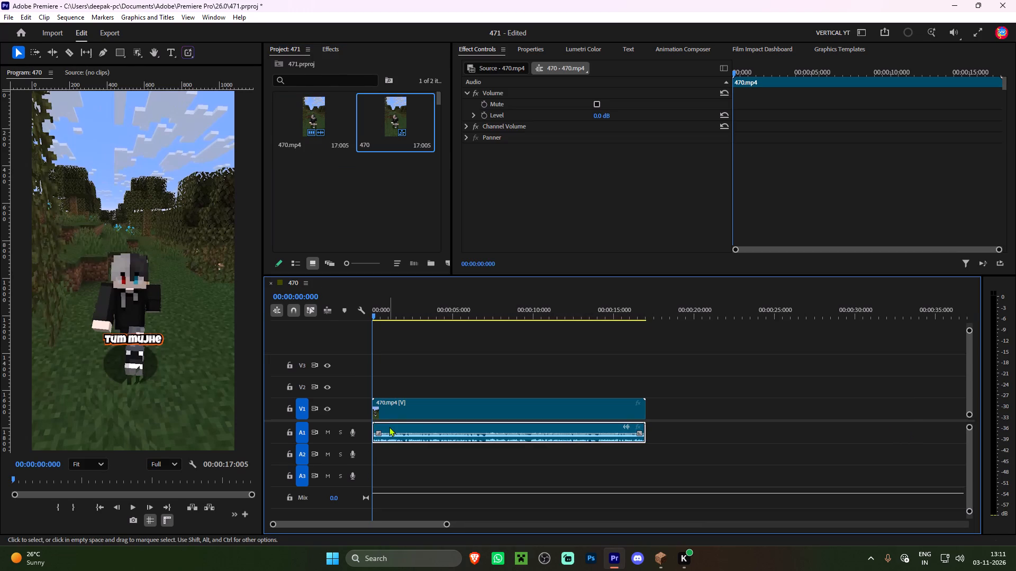
key(Delete)
Import 471.m4a from the Sound Recordings folder and place it at the start of track A1.
click(294, 202)
click(291, 205)
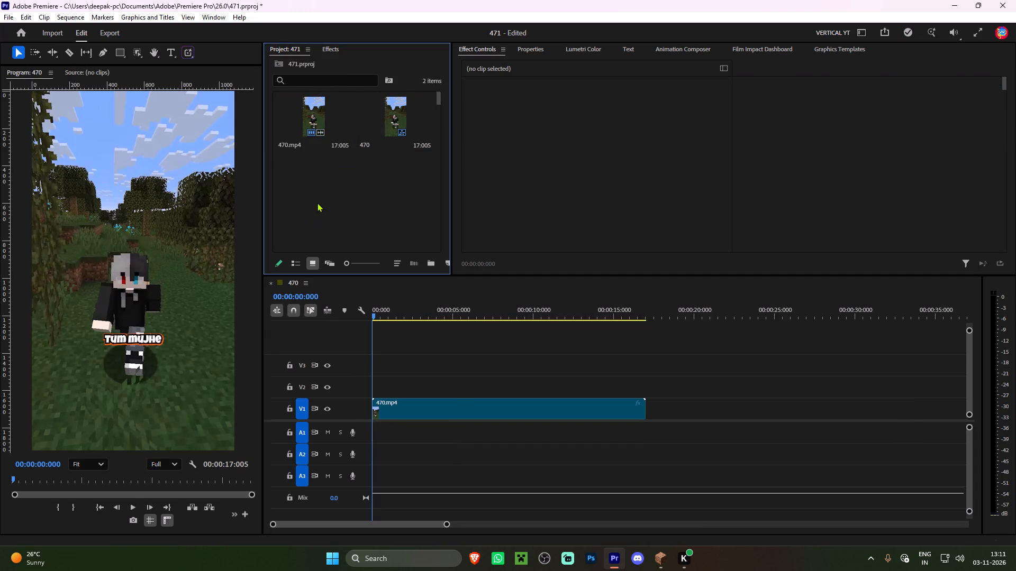
click(317, 199)
click(316, 196)
double_click(318, 189)
scroll(56, 204, up, 4)
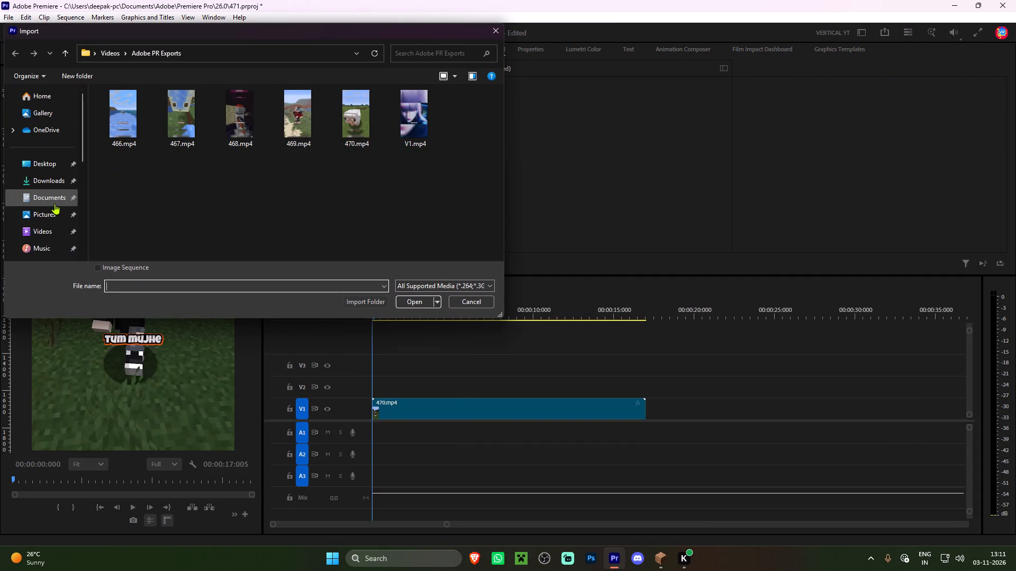
scroll(45, 255, down, 1)
click(49, 128)
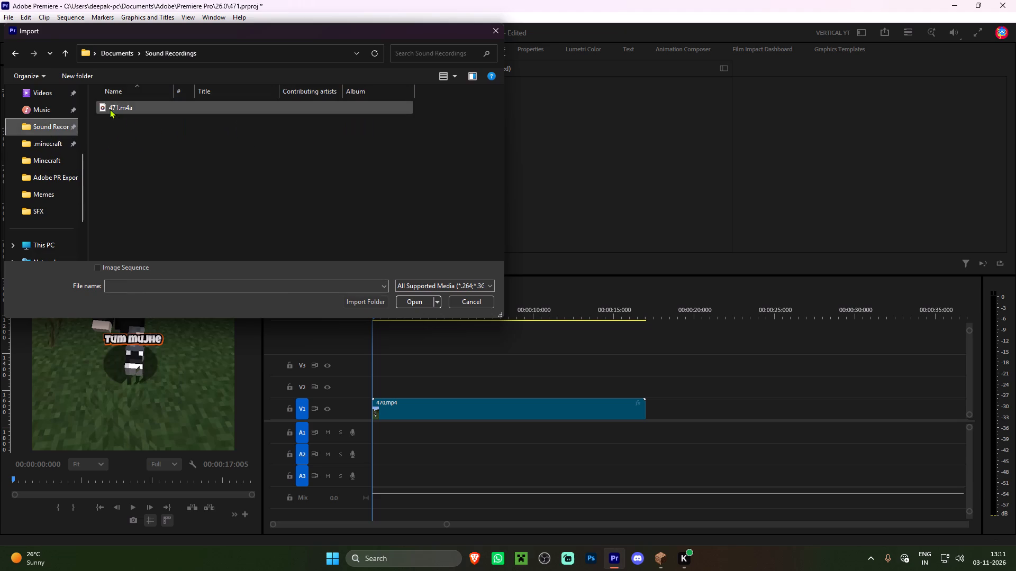
double_click(110, 109)
drag(291, 177, 371, 431)
Apply Parametric Equalizer Preset, Single-band Compressor Preset and Parametric Equalizer Preset H to the 471.m4a clip.
click(331, 48)
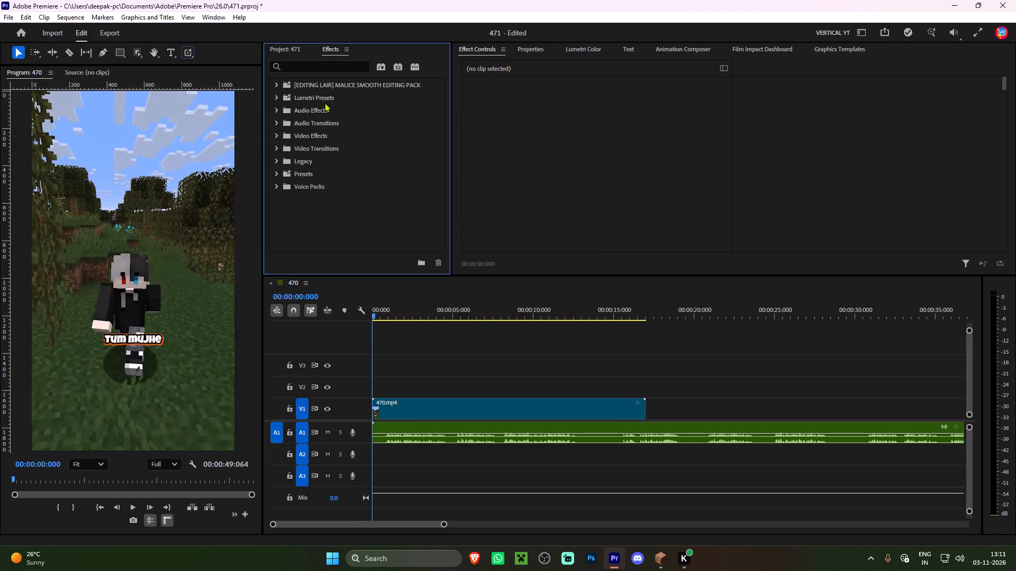
double_click(274, 172)
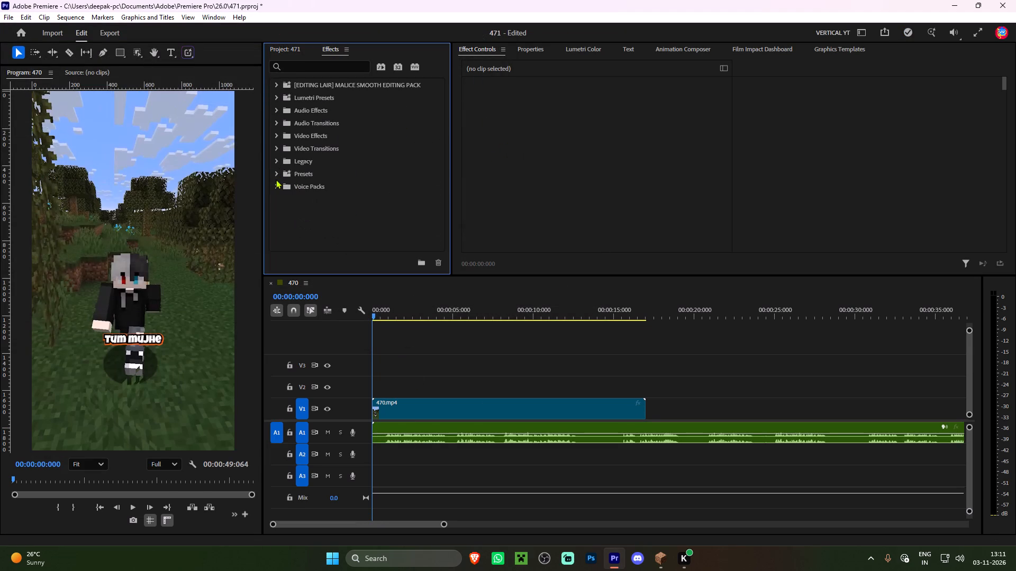
click(276, 172)
scroll(339, 173, down, 16)
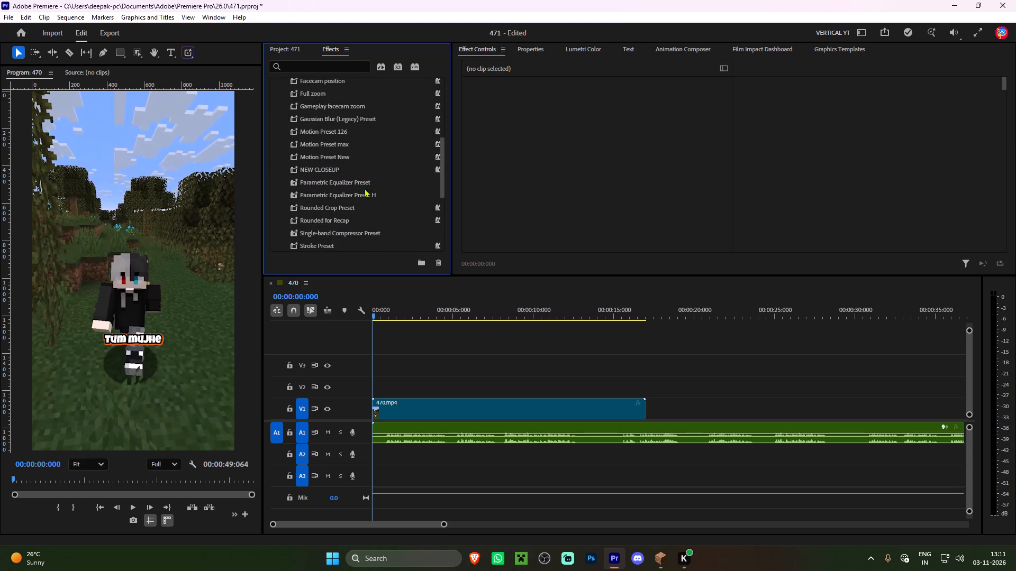
drag(350, 180, 428, 437)
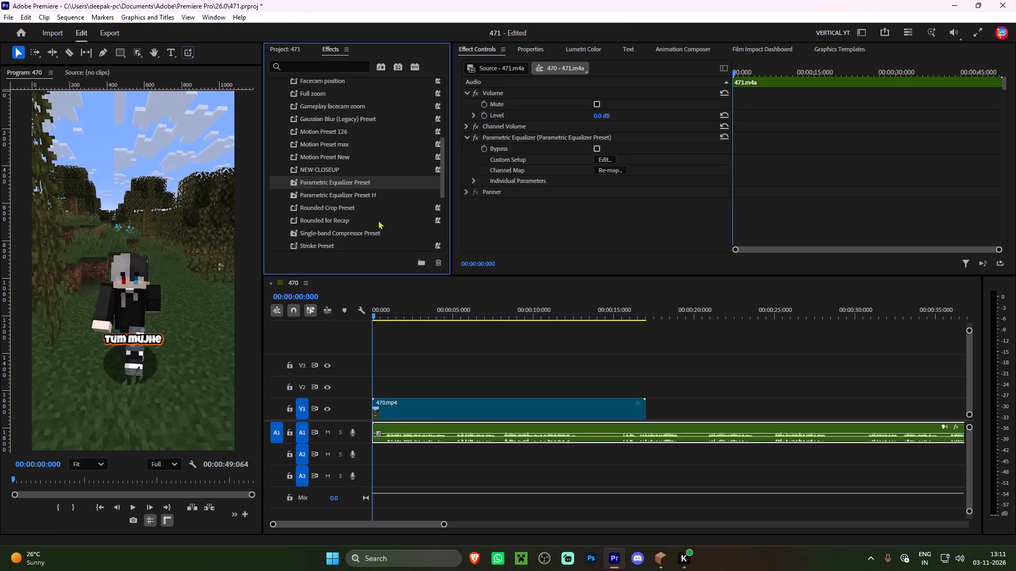
drag(340, 231, 395, 291)
drag(395, 291, 406, 432)
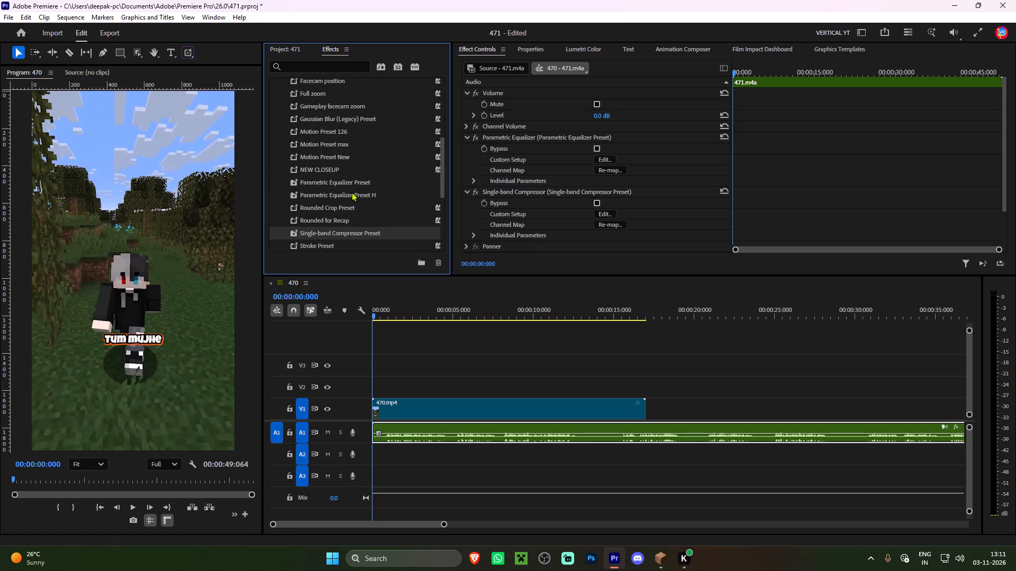
scroll(346, 185, up, 4)
scroll(346, 185, down, 5)
drag(366, 183, 432, 429)
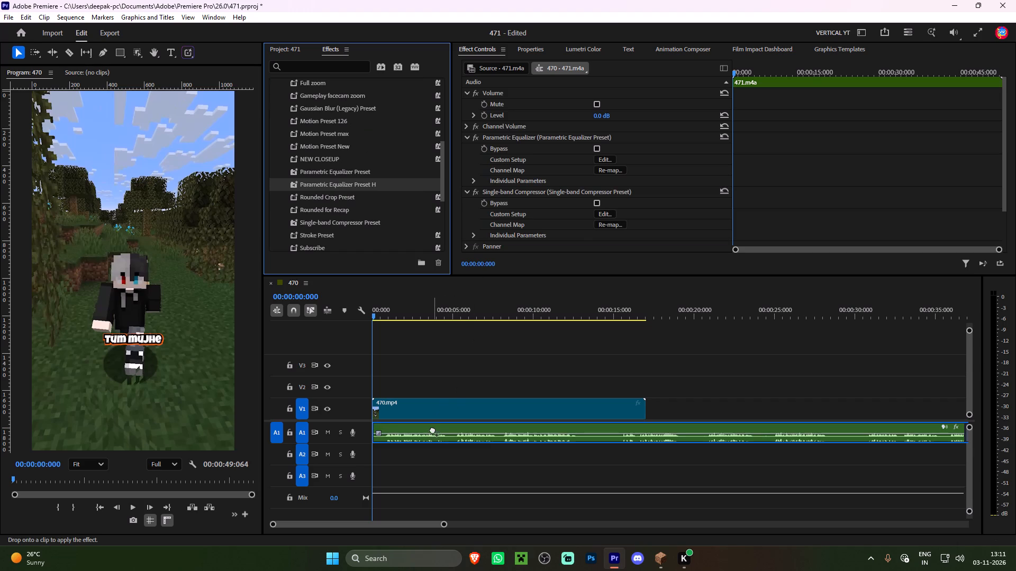
drag(432, 429, 431, 431)
Lock video track V1.
click(293, 406)
Apply DeNoise Preset to the 471.m4a clip on track A1.
scroll(380, 140, up, 5)
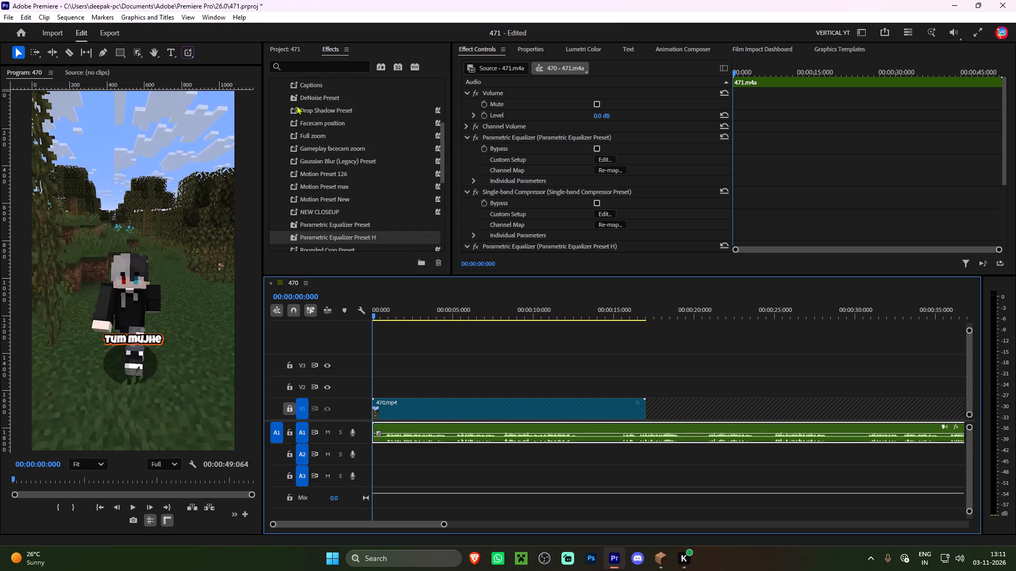
scroll(311, 114, up, 2)
drag(313, 115, 428, 430)
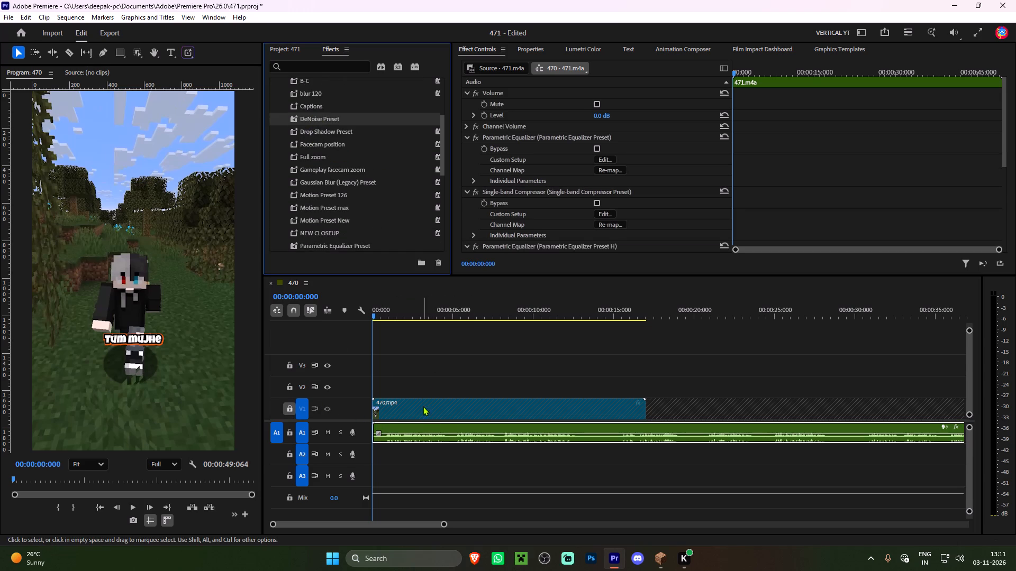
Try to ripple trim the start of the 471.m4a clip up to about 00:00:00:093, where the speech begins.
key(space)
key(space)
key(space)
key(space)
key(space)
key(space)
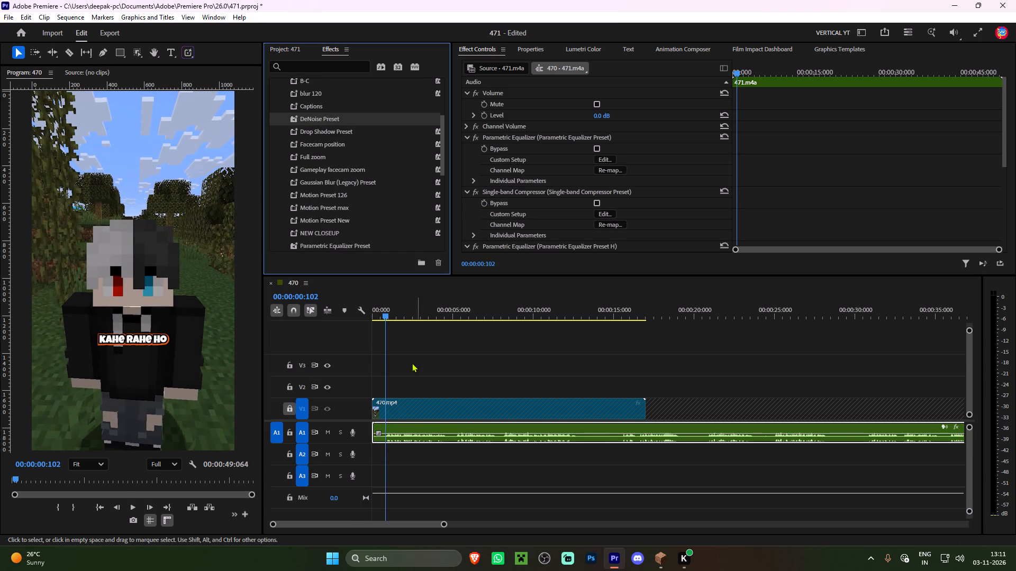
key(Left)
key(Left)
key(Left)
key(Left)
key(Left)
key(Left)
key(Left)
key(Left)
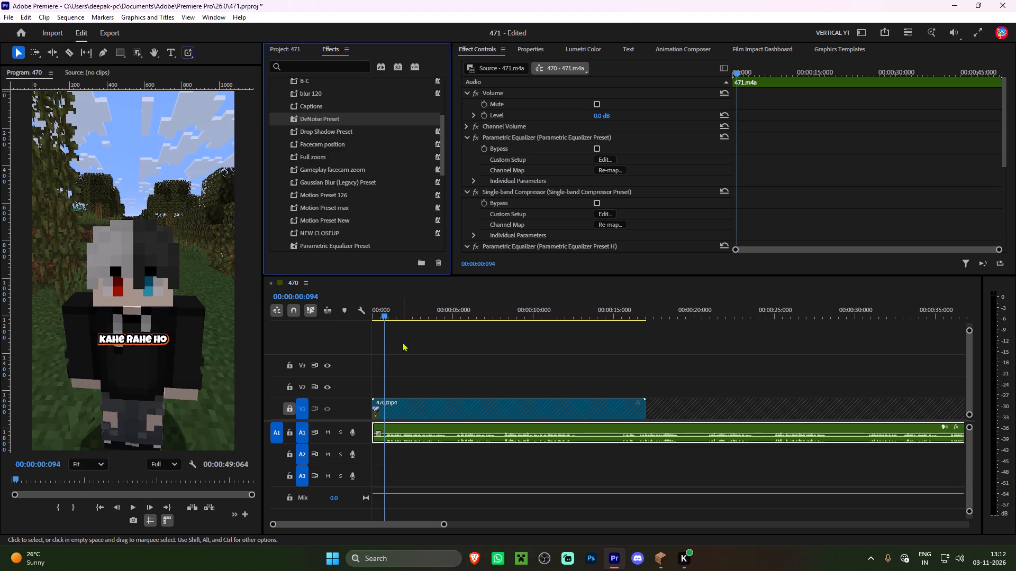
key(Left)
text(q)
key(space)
Ripple trim the silence at the start of the 471.m4a clip, up to just before the first spoken words.
click(462, 346)
key(space)
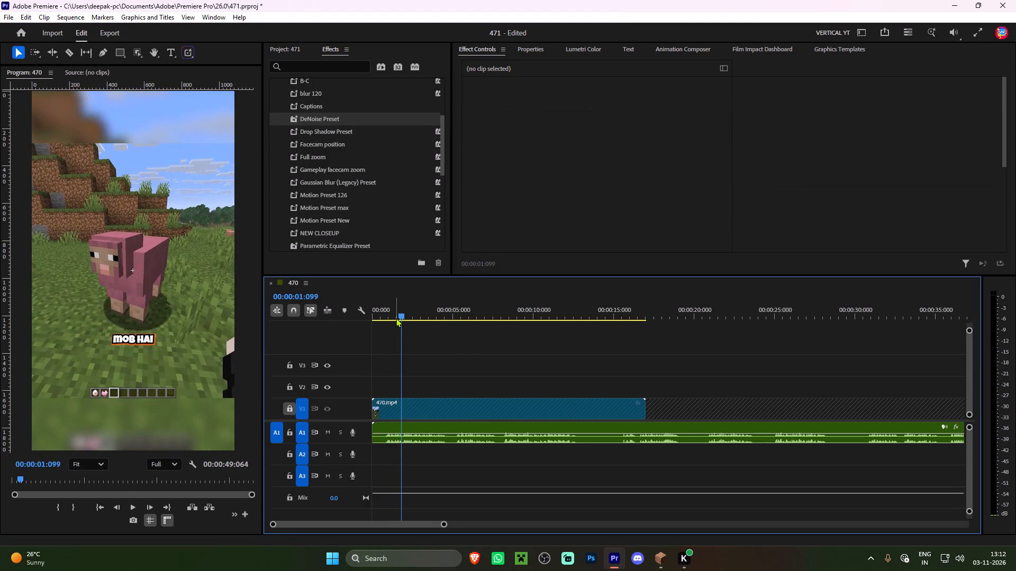
drag(394, 315, 385, 315)
key(q)
Split the voice-over at 00:00:03:110 and ripple trim the pause that follows, up to about 00:00:04:062.
key(space)
click(418, 348)
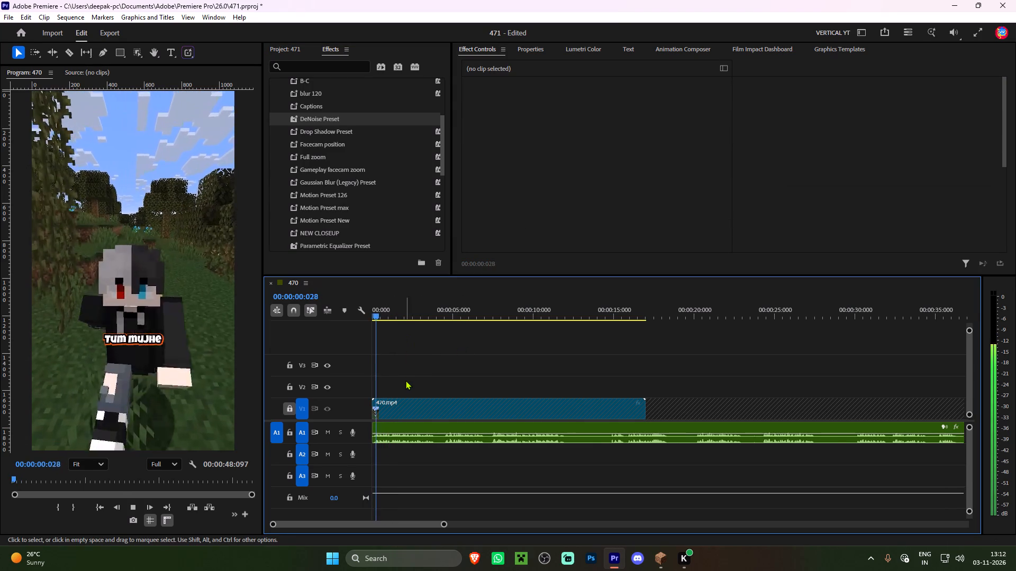
alt+scroll(405, 380, up, 7)
scroll(405, 380, up, 6)
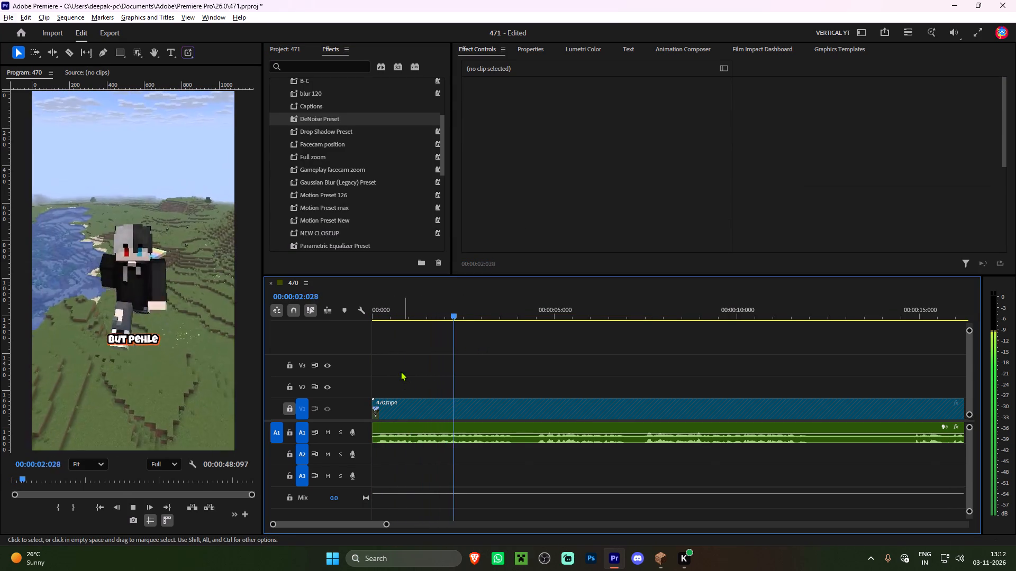
alt+scroll(405, 372, down, 2)
key(space)
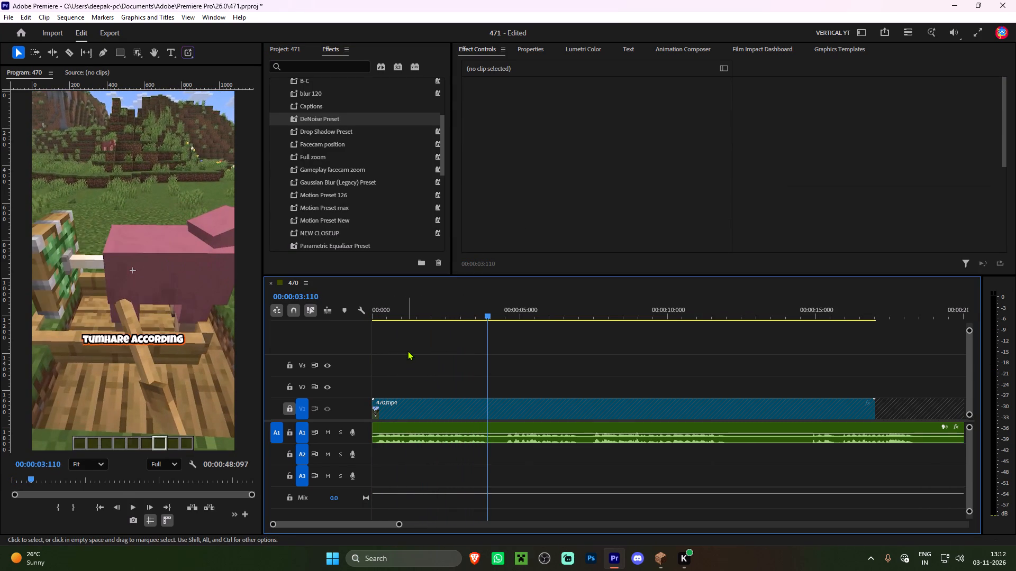
key(ctrl+k)
key(space)
key(space)
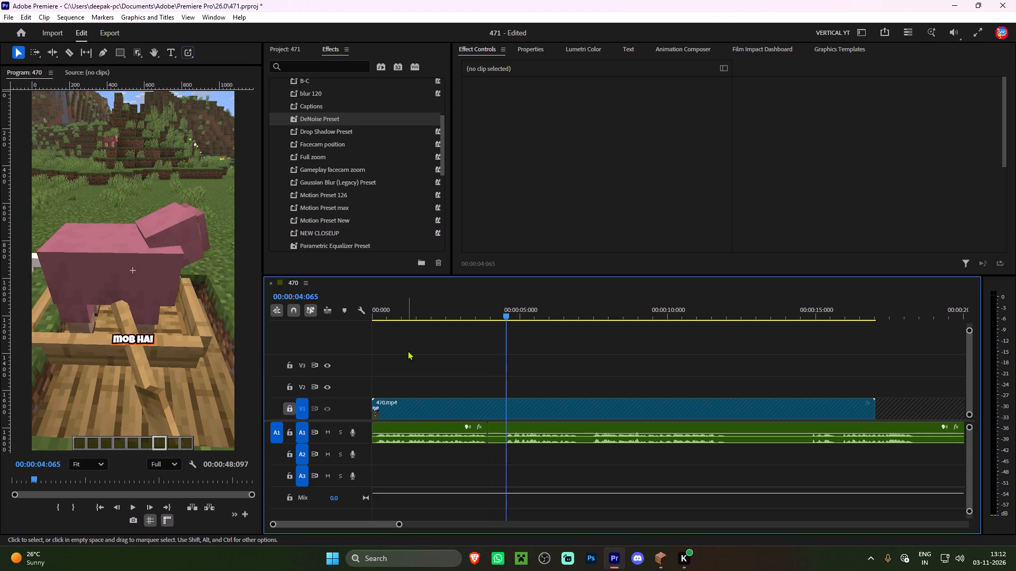
key(Left)
key(Left)
key(Left)
text(q)
Split the voice-over at 00:00:06:055 and ripple trim the short pause after the cut.
key(space)
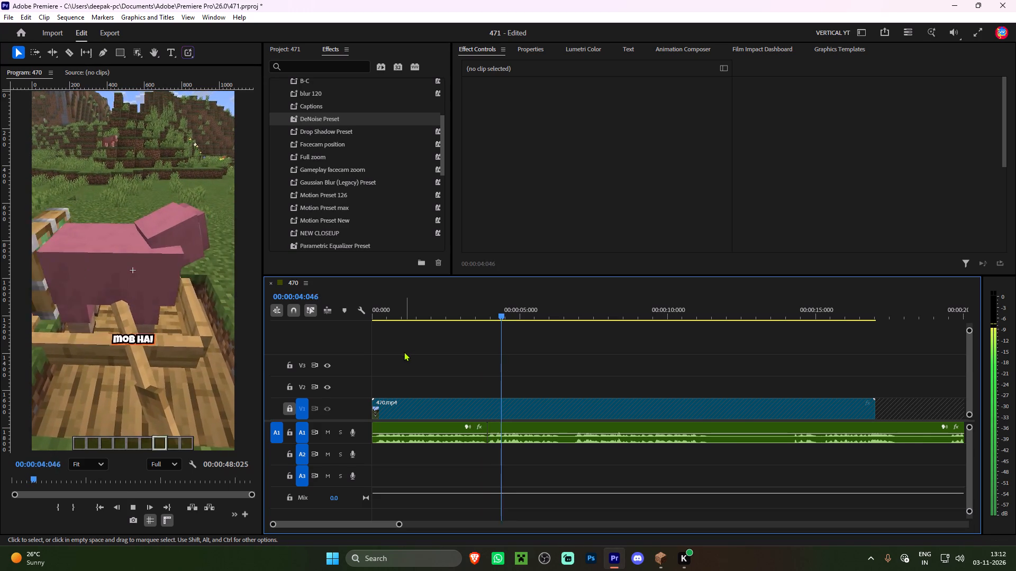
click(440, 342)
scroll(439, 342, down, 4)
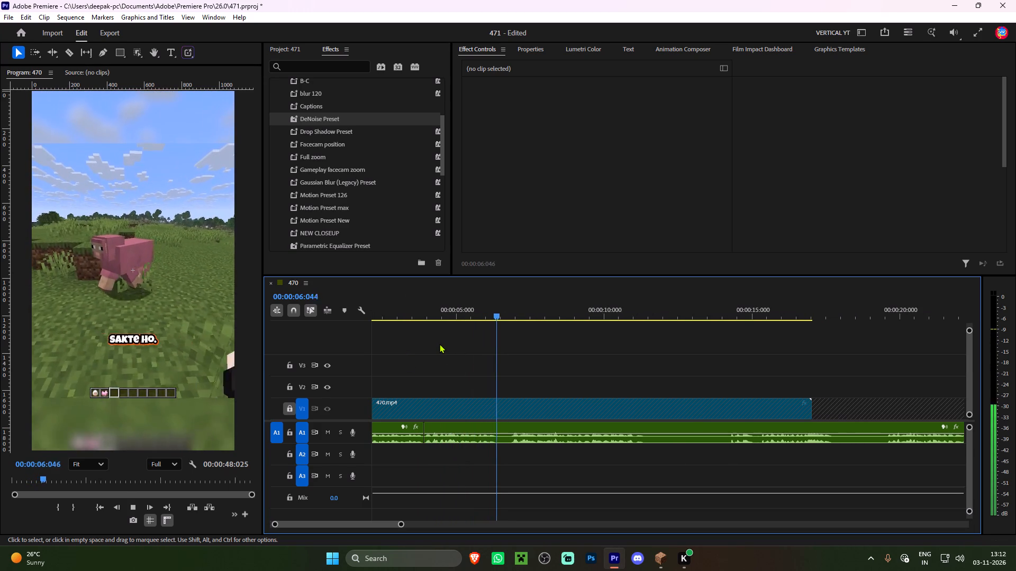
key(space)
key(ctrl+k)
key(space)
key(space)
text(q)
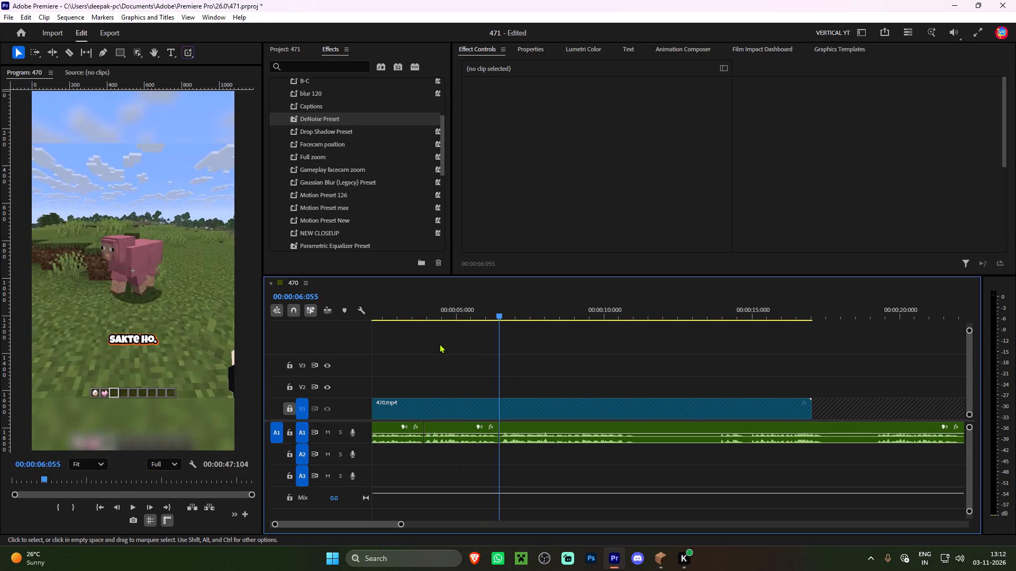
Split the voice-over at about 00:00:11 and ripple trim the unwanted stretch after the cut in two passes.
key(space)
click(455, 349)
scroll(442, 345, down, 2)
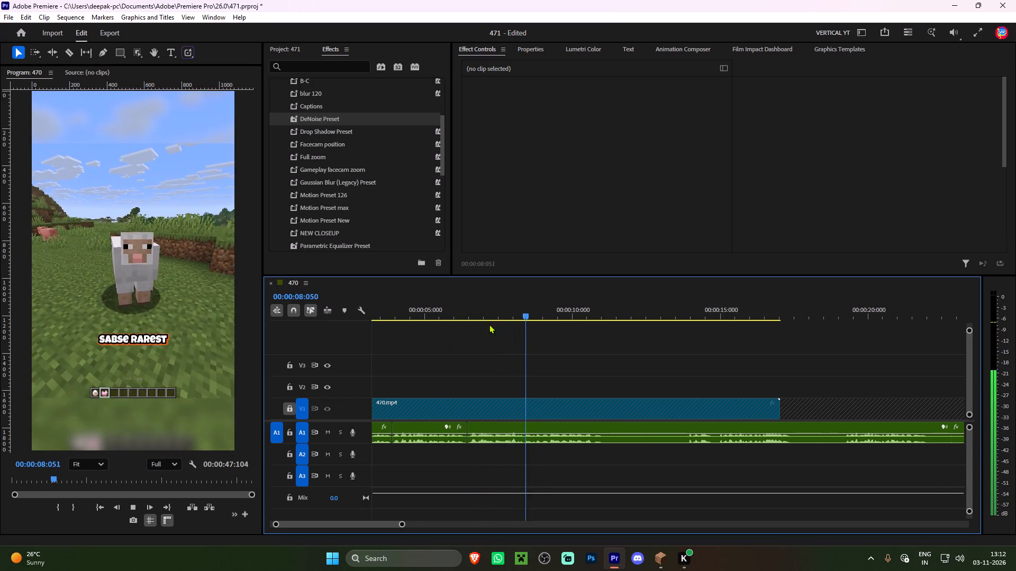
scroll(488, 346, down, 2)
alt+scroll(488, 346, down, 2)
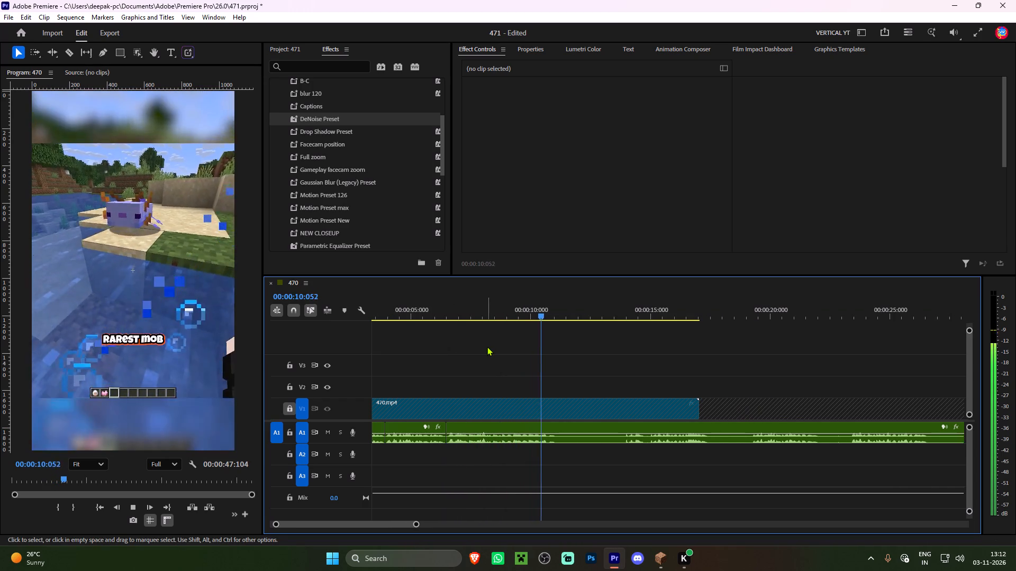
key(space)
key(ctrl+k)
key(space)
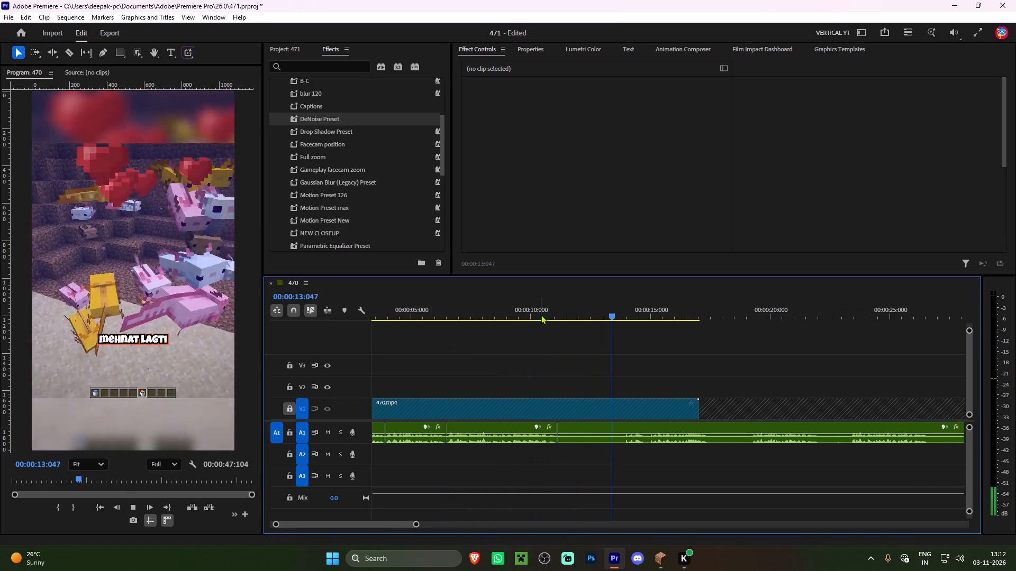
key(space)
key(q)
key(space)
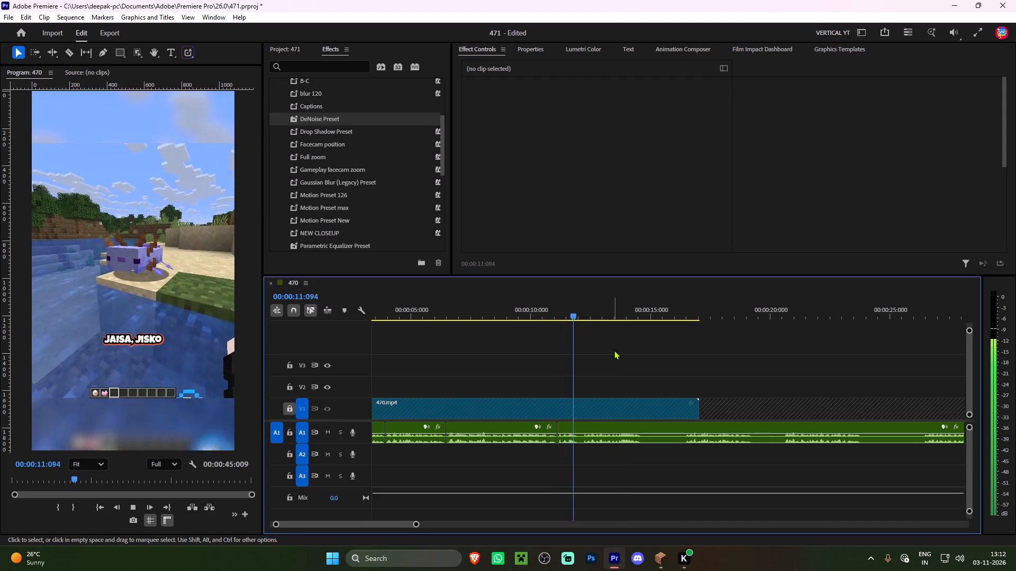
key(space)
text(q)
Split the voice-over at 00:00:13:070 and ripple trim the pause that follows, up to 00:00:15:046.
key(space)
click(609, 352)
alt+scroll(609, 352, up, 2)
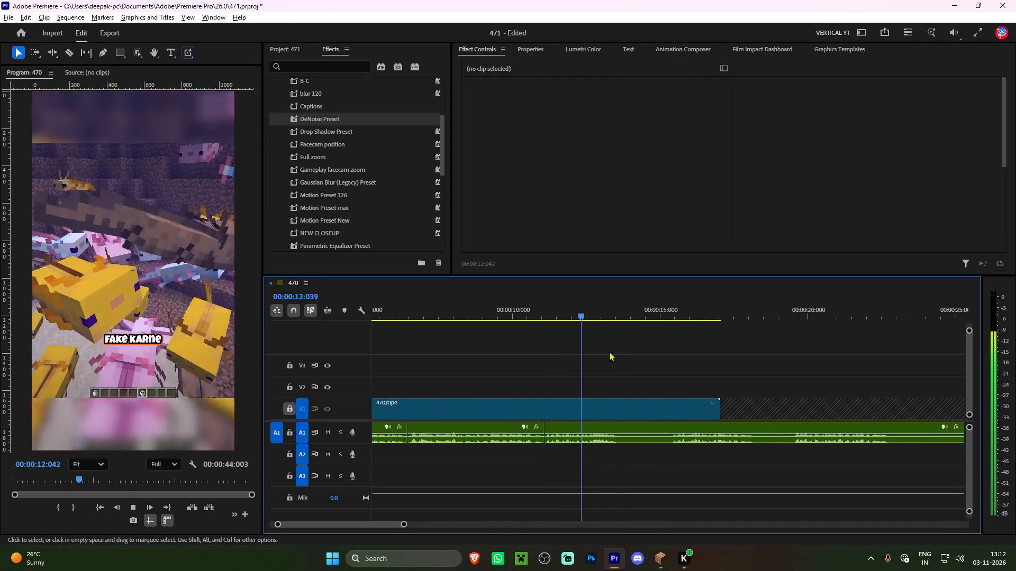
key(space)
key(ctrl+k)
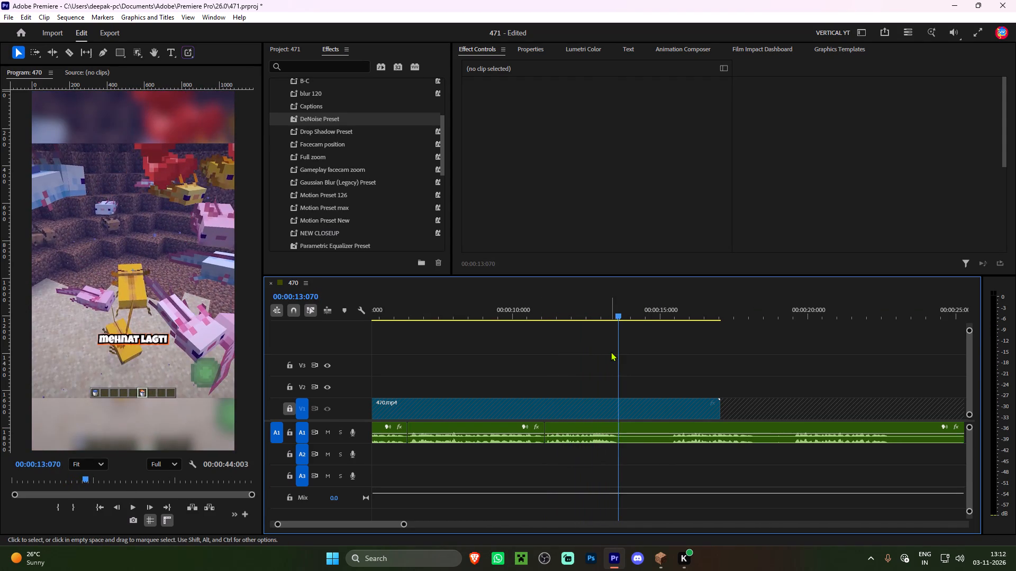
key(space)
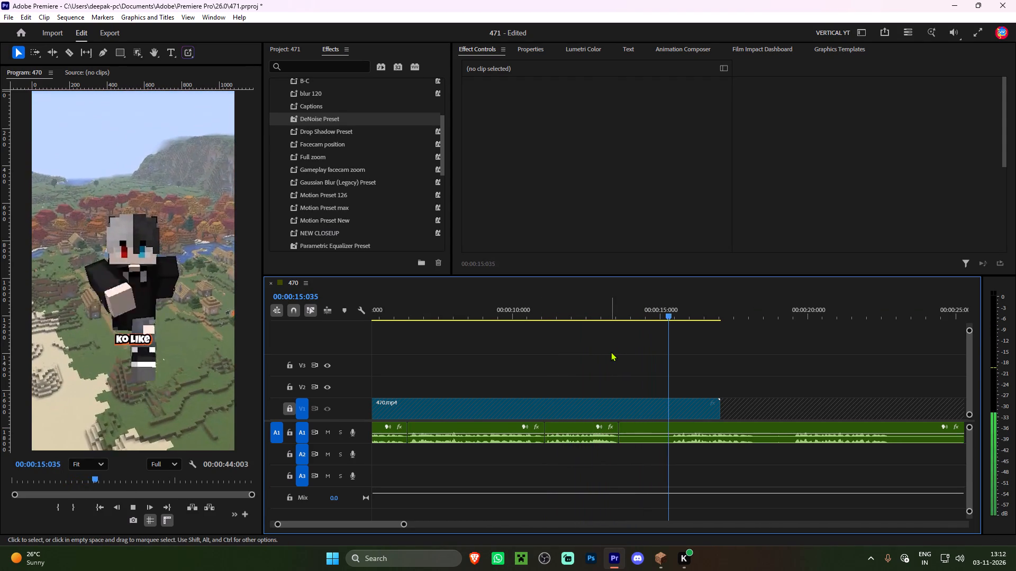
key(space)
key(Left)
key(Left)
key(Left)
key(Left)
key(Left)
key(Left)
key(Left)
key(Left)
key(Left)
key(Left)
key(Left)
key(Left)
key(Left)
key(Left)
key(Left)
key(Left)
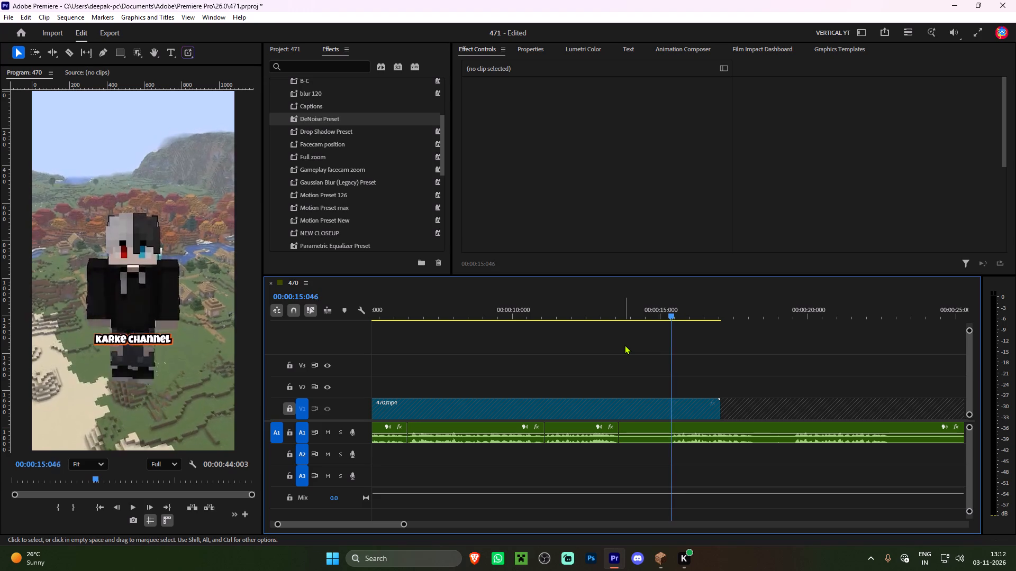
text(q)
Split the voice-over at 00:00:16:051 and ripple trim the pause after the cut, up to the start of the following speech.
key(space)
click(564, 332)
scroll(561, 337, down, 5)
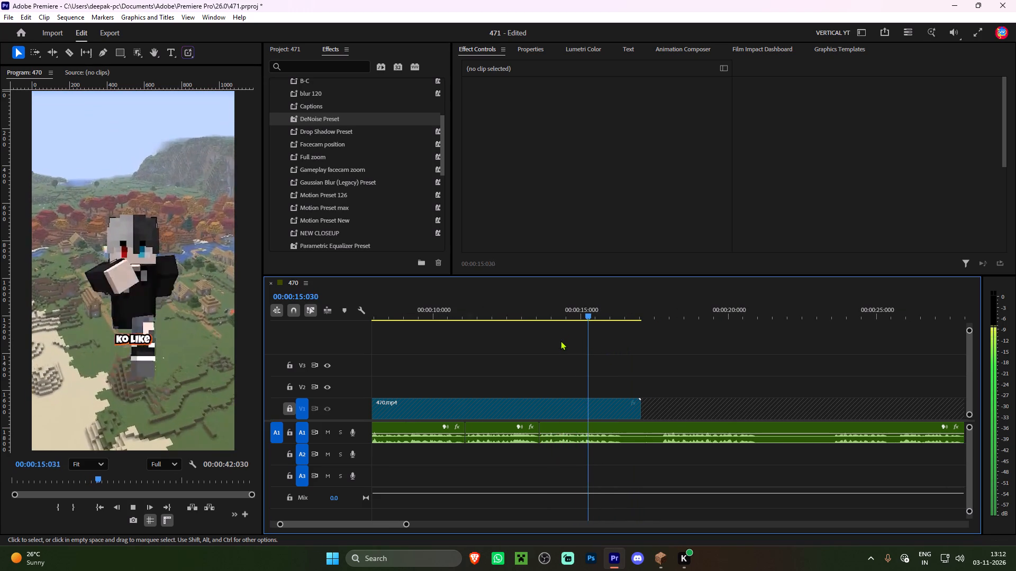
key(space)
key(ctrl+k)
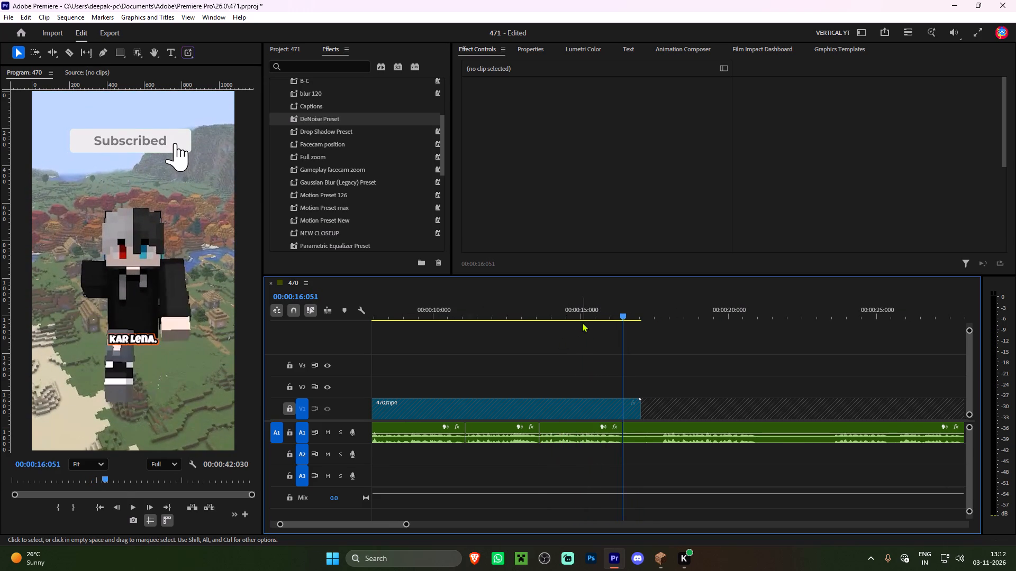
key(space)
scroll(591, 347, down, 12)
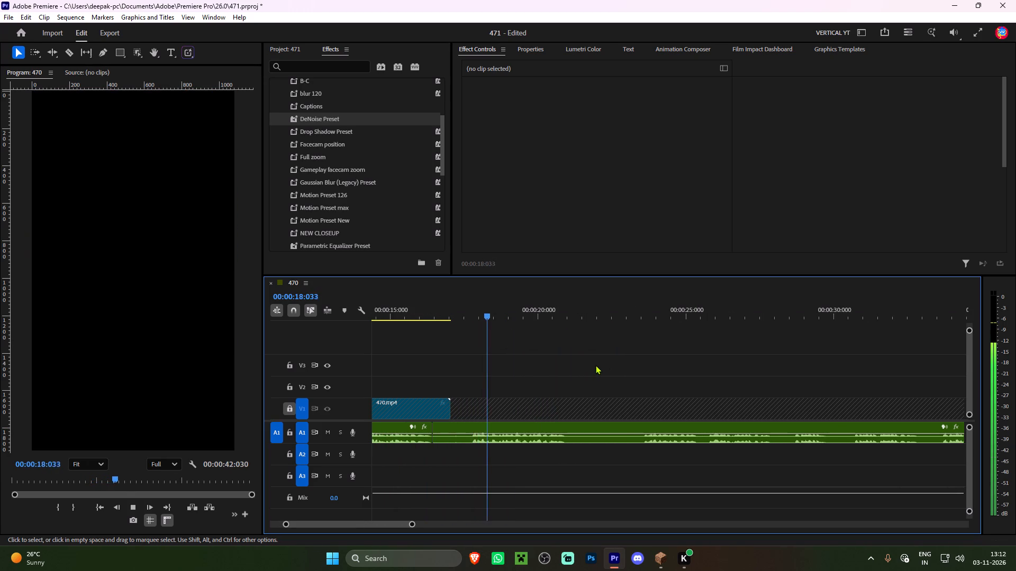
alt+scroll(479, 364, up, 2)
scroll(493, 367, up, 7)
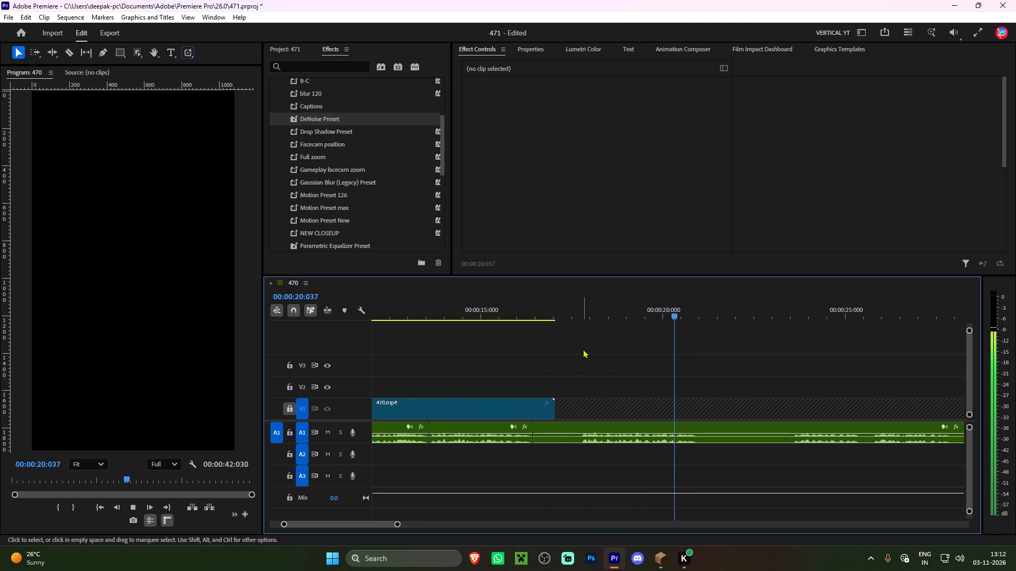
drag(588, 312, 582, 313)
text(q)
Split the voice-over at 00:00:19:079 and ripple trim the silence that follows, up to about 00:00:22:035.
key(space)
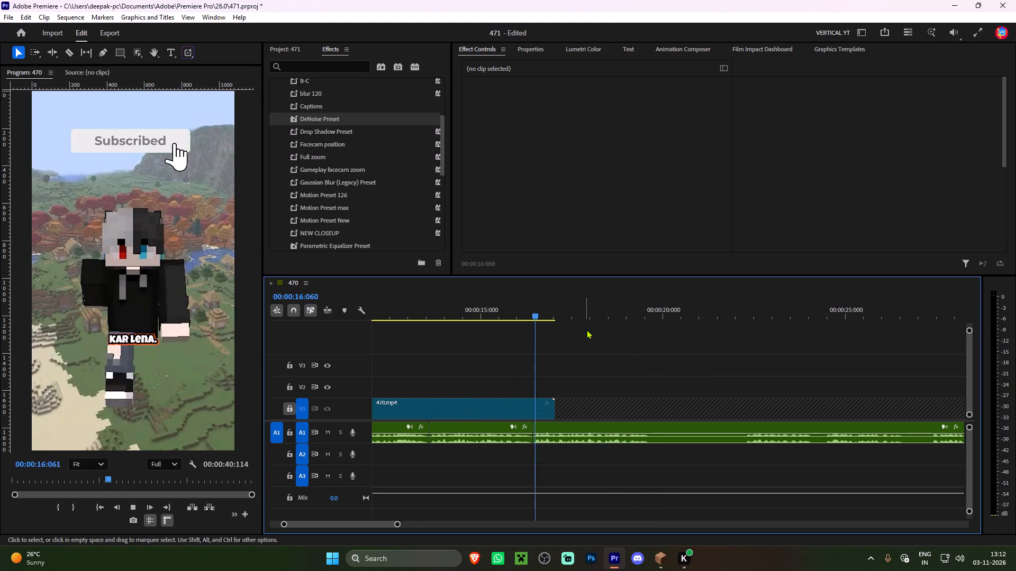
click(592, 347)
alt+scroll(592, 344, down, 2)
scroll(578, 337, down, 5)
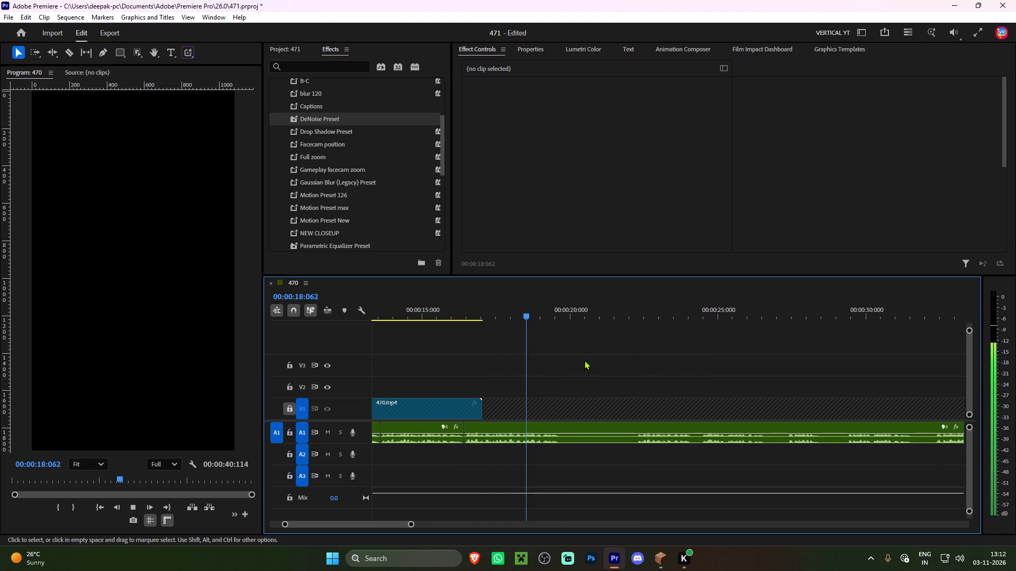
key(space)
key(ctrl+k)
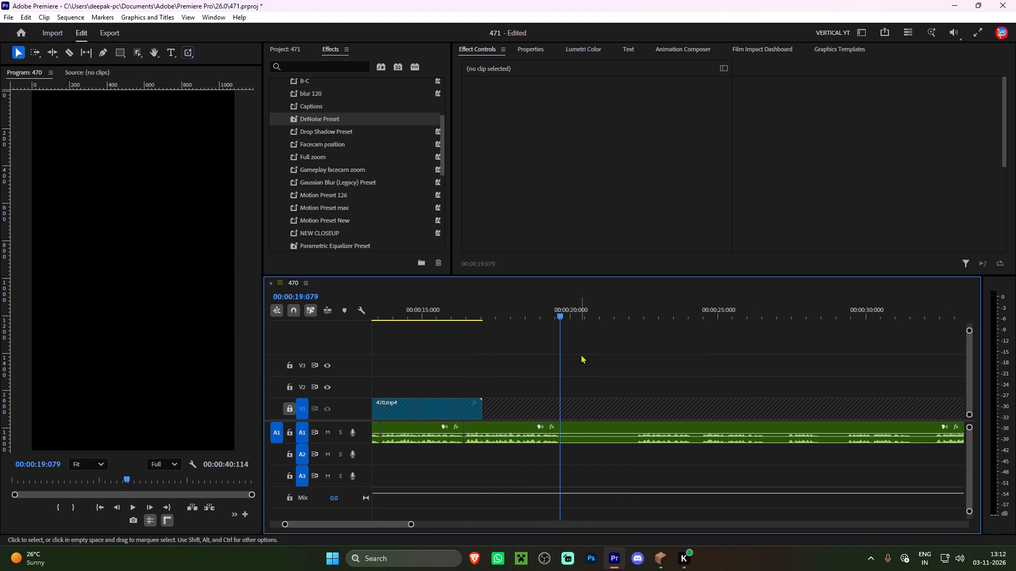
key(space)
scroll(603, 380, down, 7)
click(530, 311)
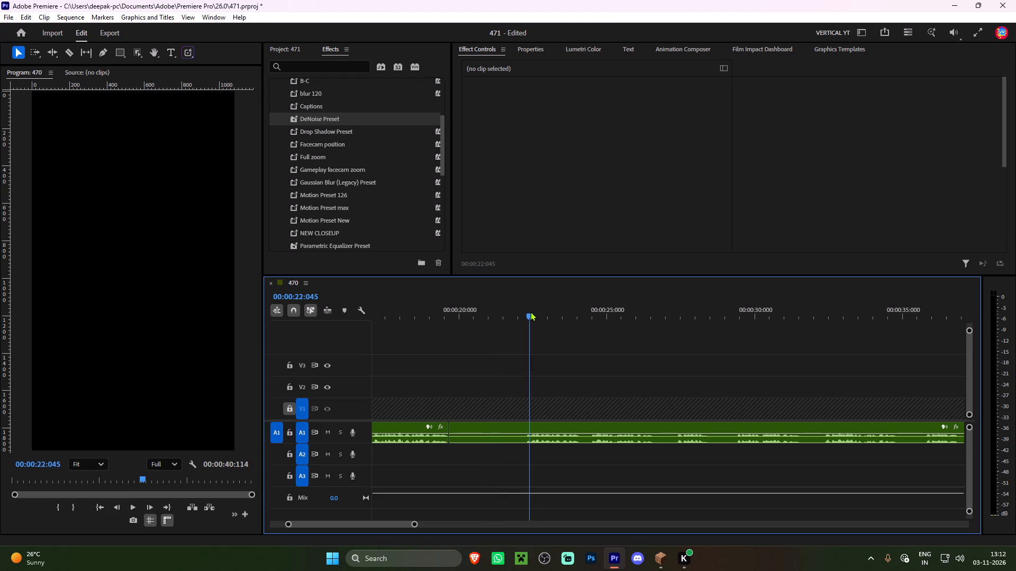
key(space)
alt+scroll(549, 381, up, 6)
drag(517, 306, 507, 306)
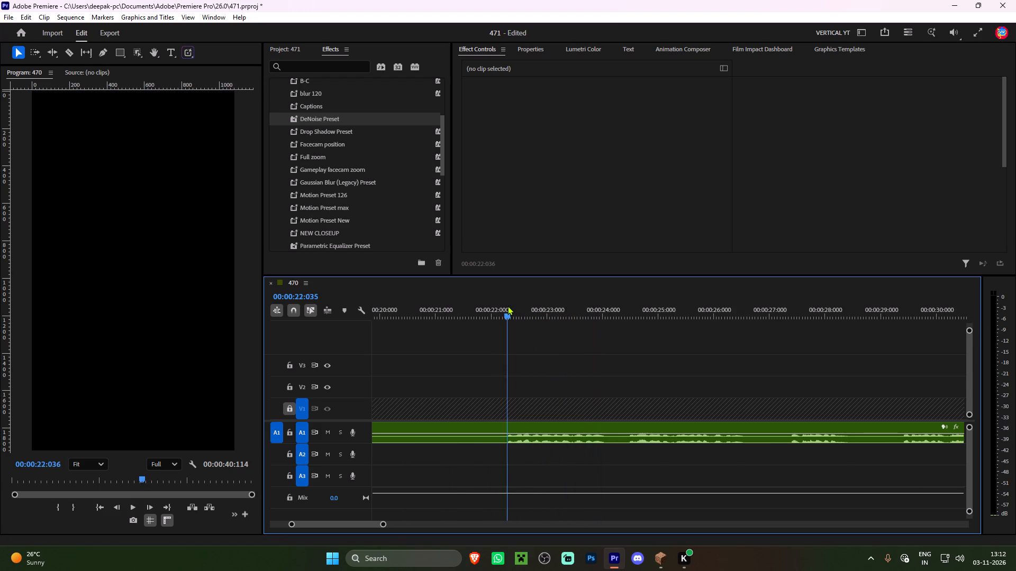
drag(507, 306, 506, 307)
text(q)
Split the voice-over at 00:00:21:062 and ripple trim the unwanted takes after the cut, up to about 00:00:35.
key(space)
scroll(536, 335, down, 10)
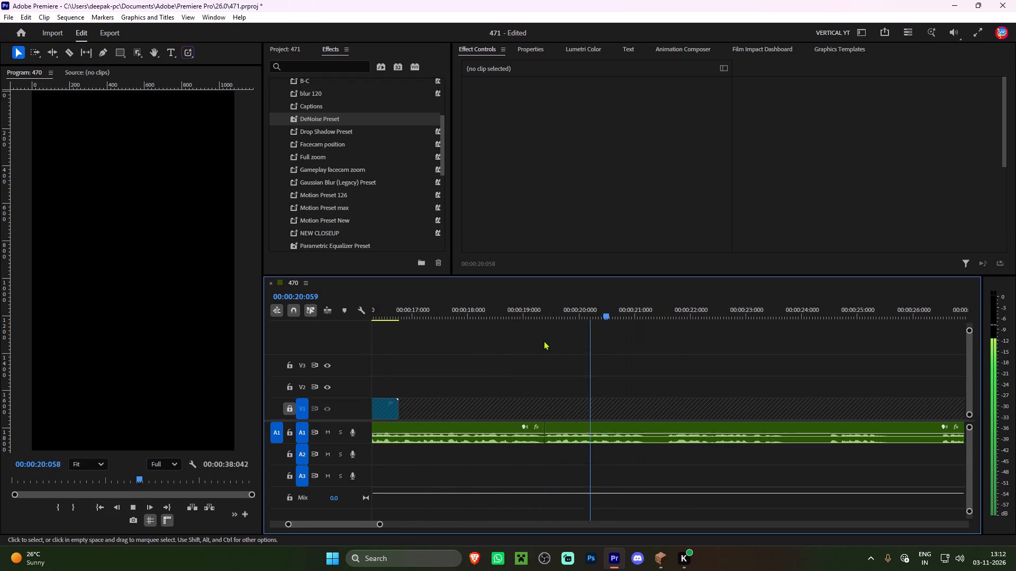
scroll(543, 340, down, 2)
key(space)
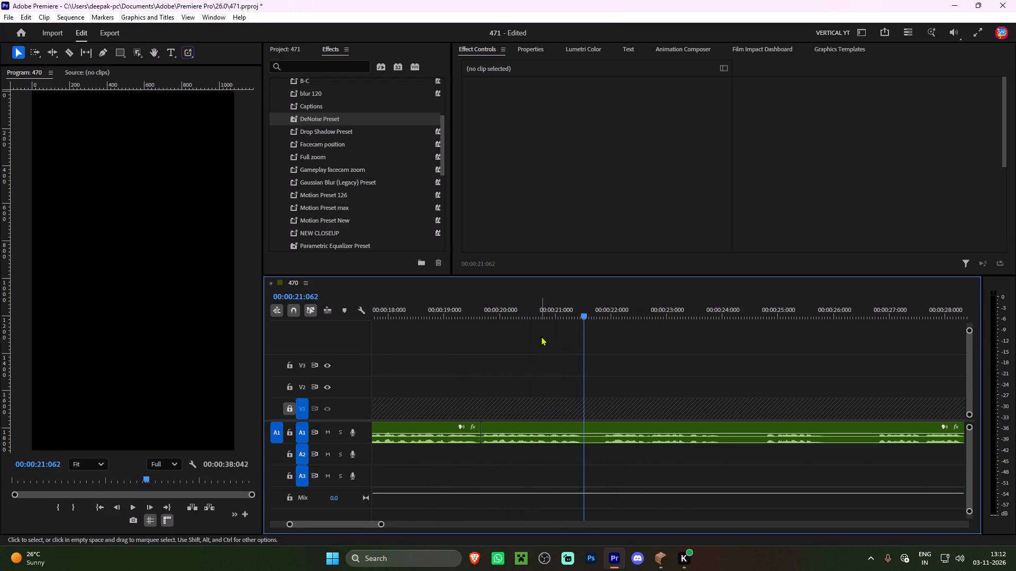
key(ctrl+k)
key(space)
key(space)
key(space)
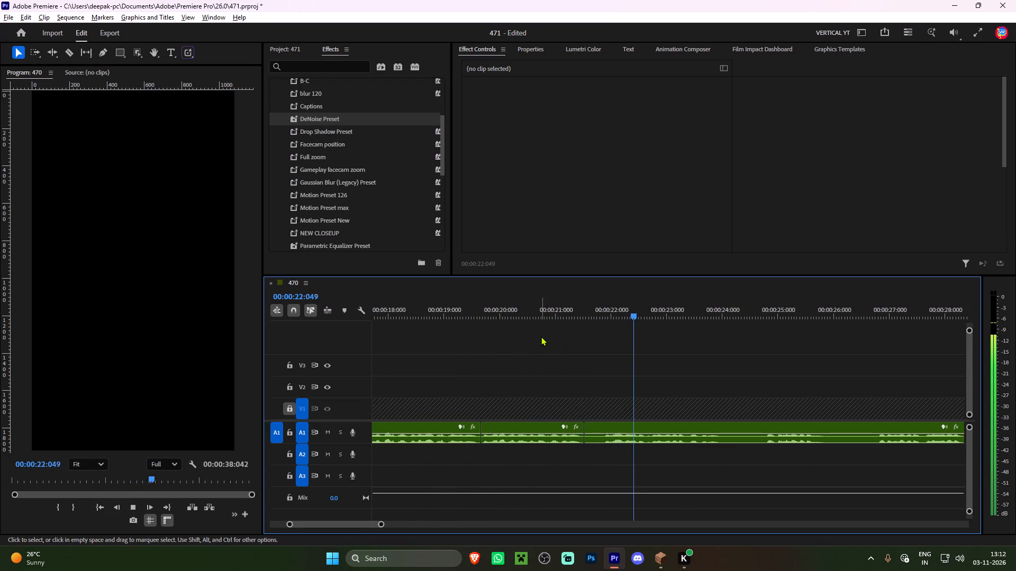
alt+scroll(551, 363, down, 12)
click(847, 315)
key(space)
alt+scroll(866, 386, up, 6)
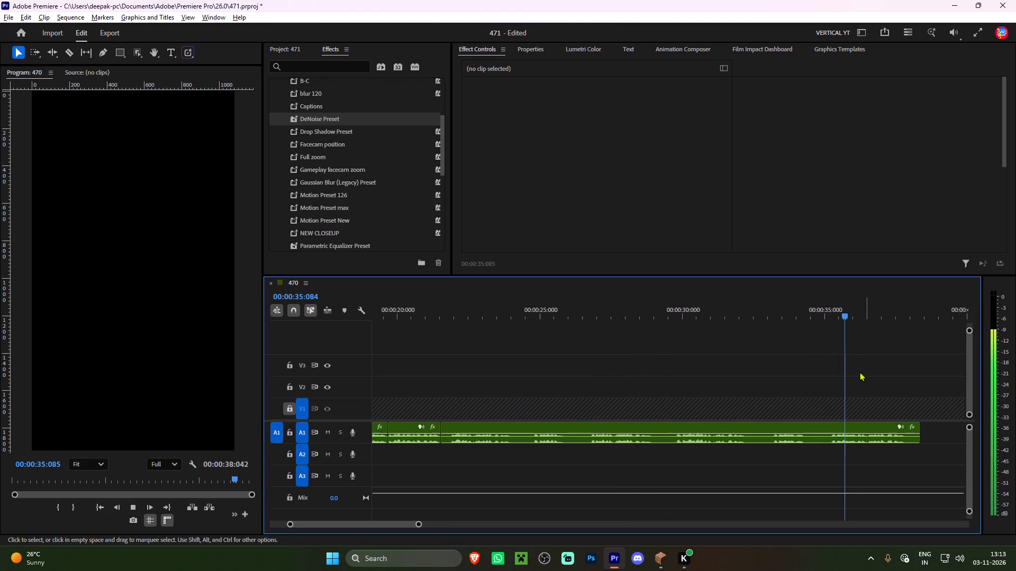
drag(839, 307, 830, 307)
text(q)
Play through the final voice-over section and clear the last 471.m4a clip, which starts at 00:00:21:062.
key(space)
scroll(526, 358, up, 6)
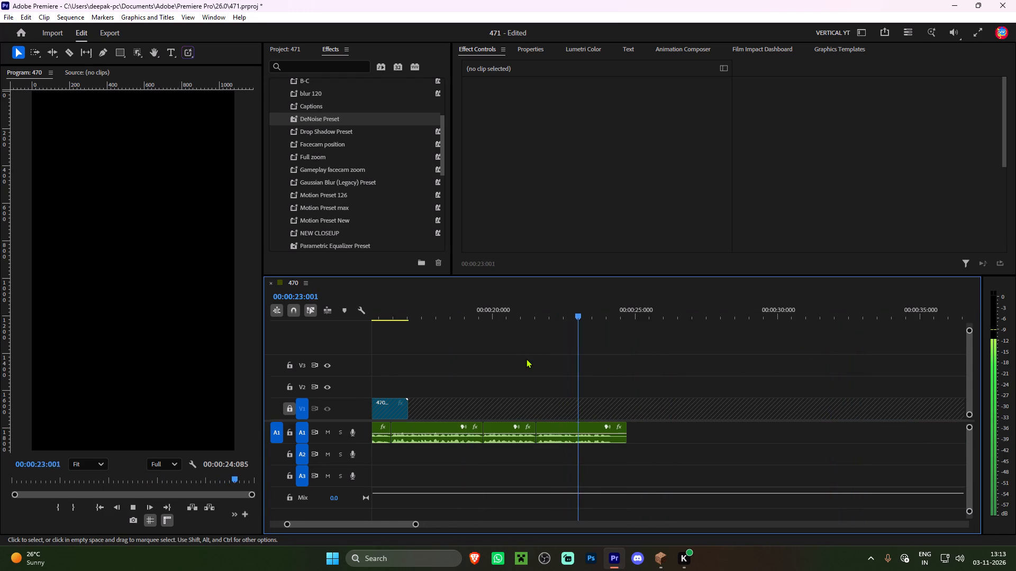
key(space)
key(space)
key(space)
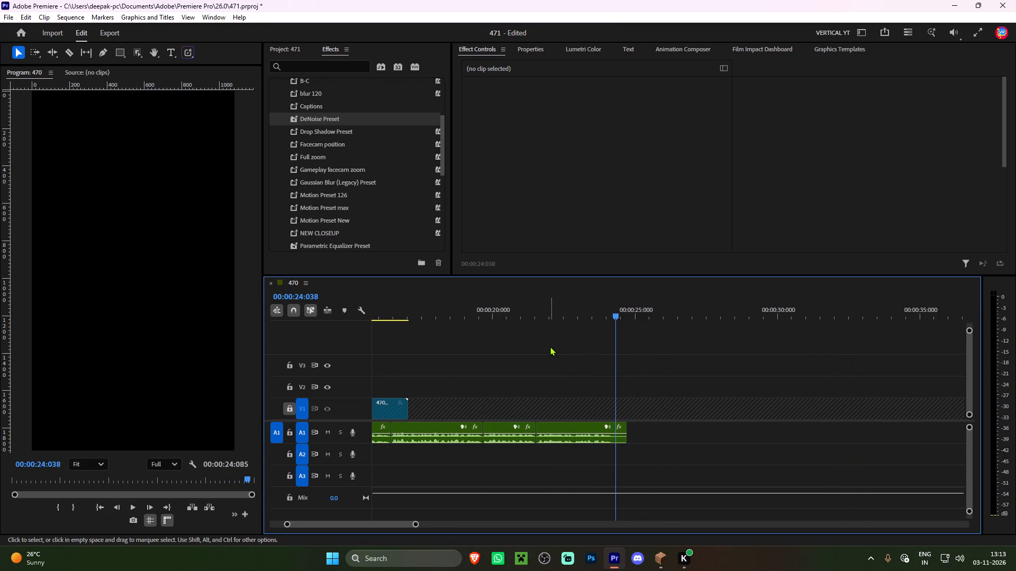
click(582, 425)
right_click(578, 425)
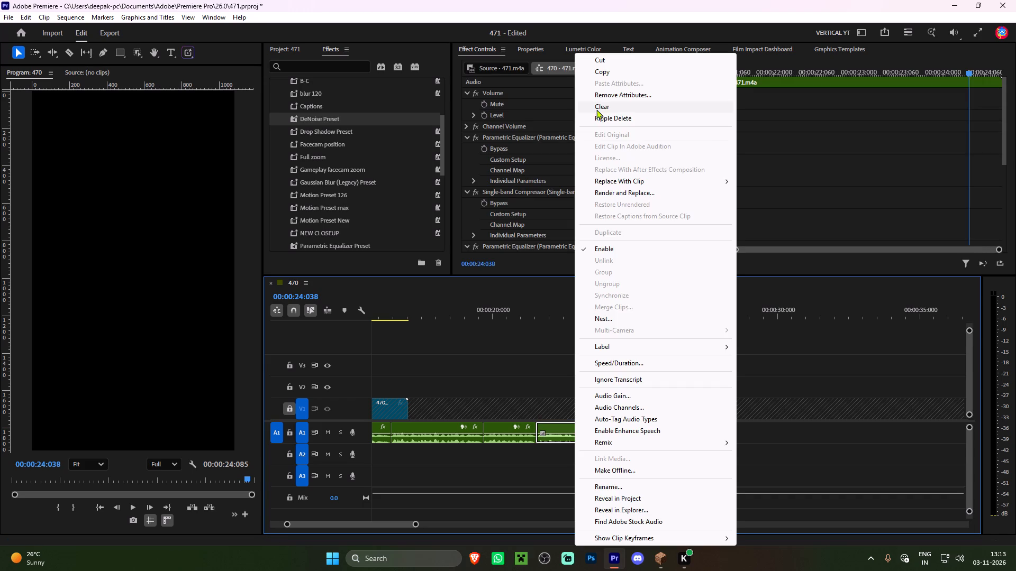
click(604, 109)
Switch to Sound Recorder and record a short replacement take of the closing voice-over line.
click(333, 563)
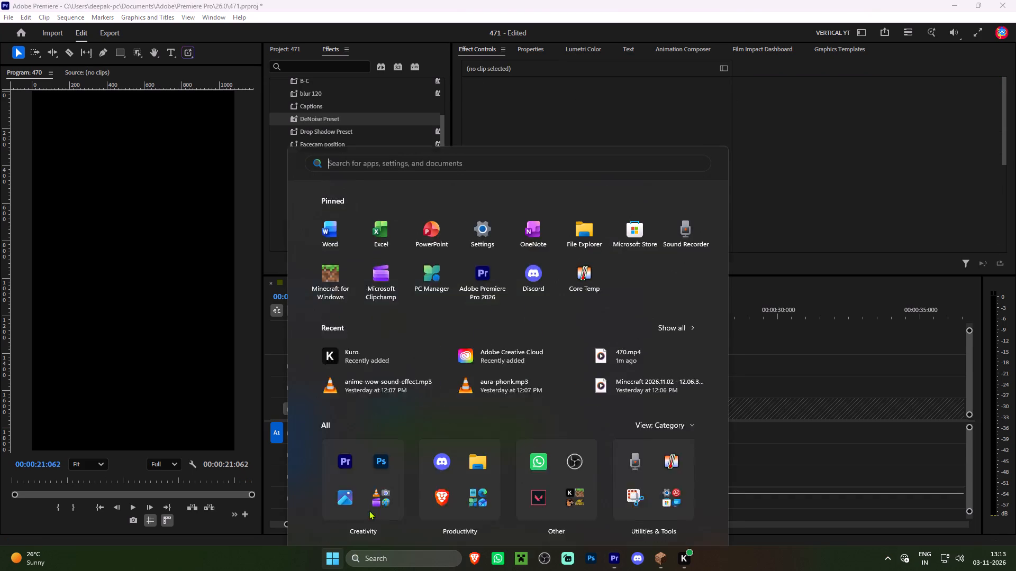
click(683, 161)
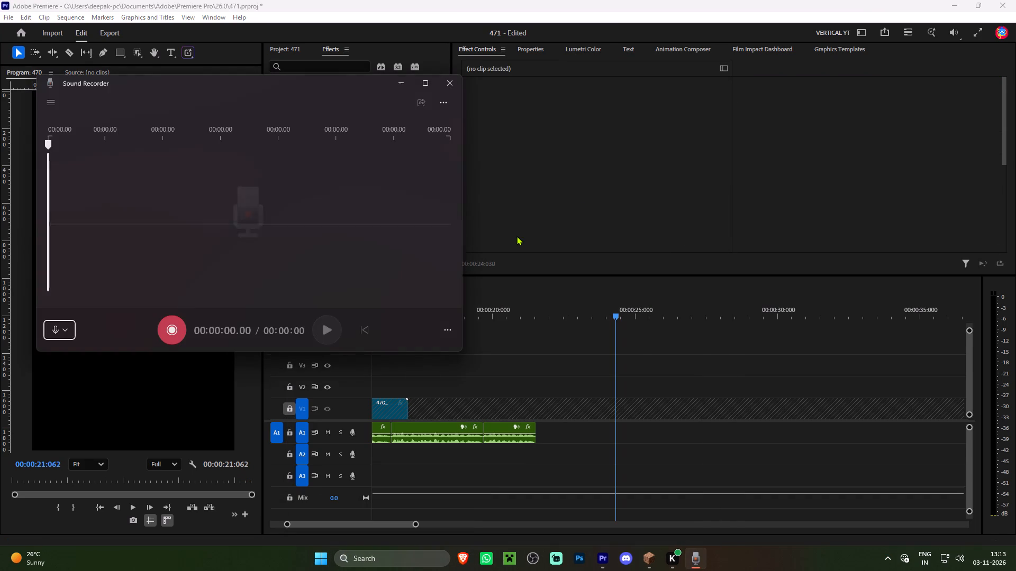
click(176, 328)
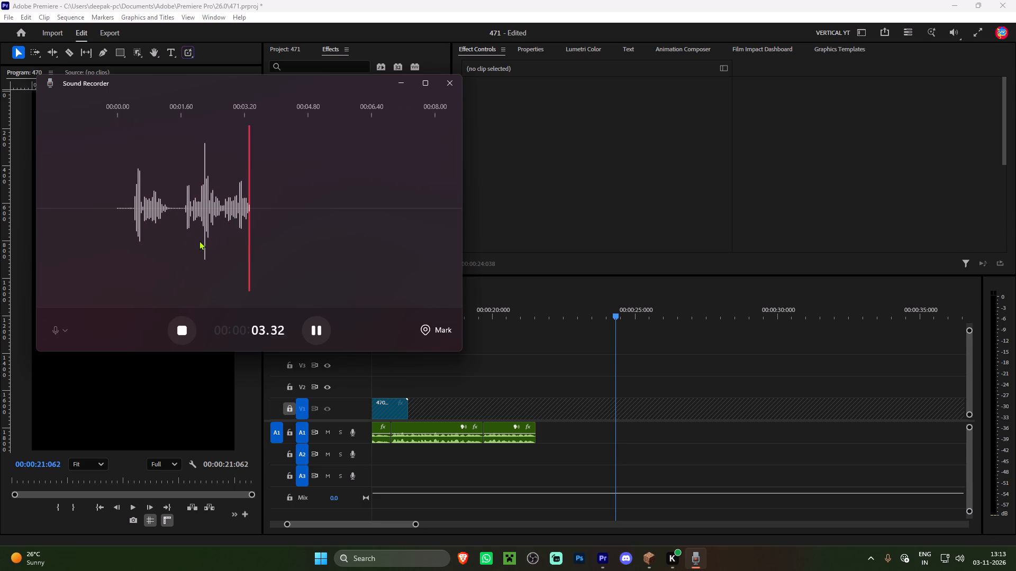
click(182, 335)
Back in Premiere, import Recording.m4a from Sound Recordings and place it on A1 directly after the last voice-over clip.
click(567, 384)
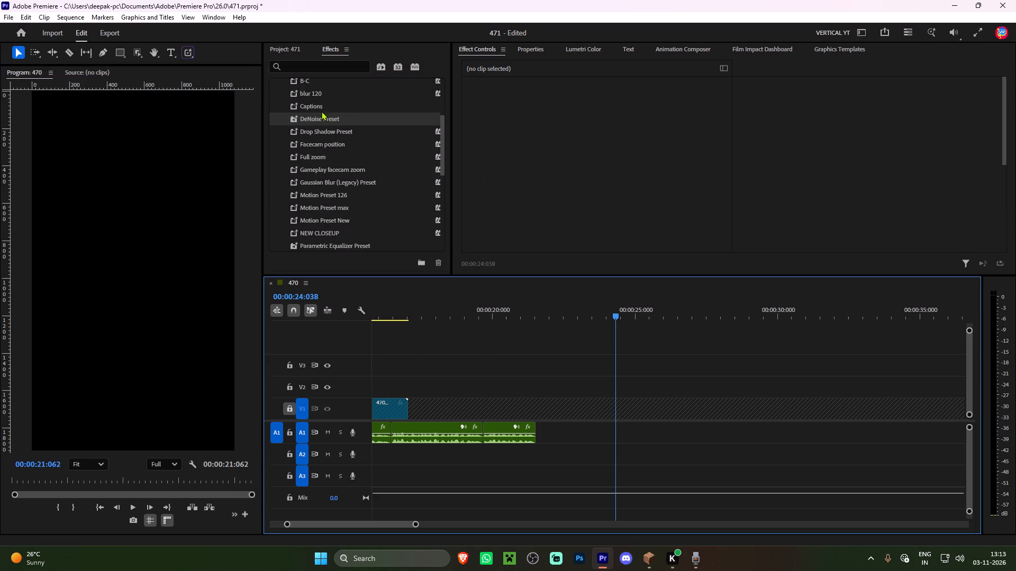
click(291, 43)
double_click(371, 191)
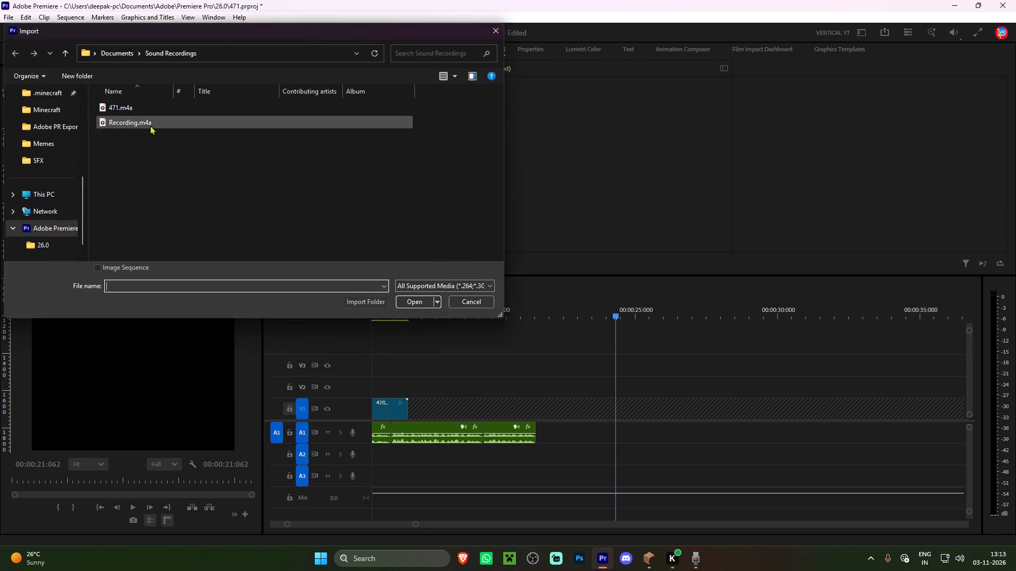
double_click(152, 125)
drag(374, 185, 537, 439)
Ripple trim the unwanted start of the Recording.m4a clip, and ripple trim its end at 00:00:23:106.
click(583, 310)
click(583, 310)
key(q)
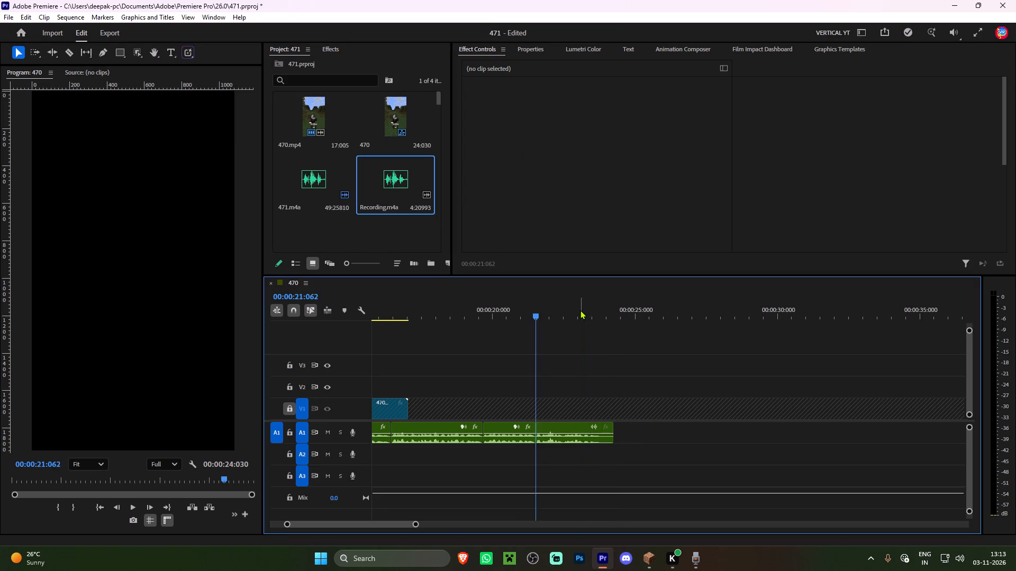
key(space)
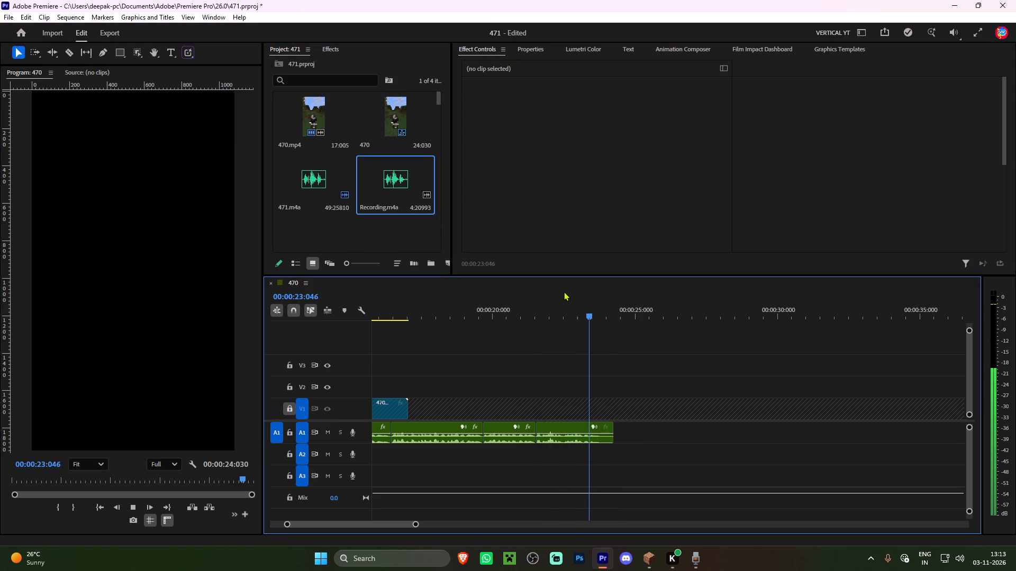
key(space)
text(w)
Apply the Parametric Equalizer, Single-band Compressor, Parametric Equalizer H and DeNoise presets to the Recording.m4a clip and play back the result.
click(326, 47)
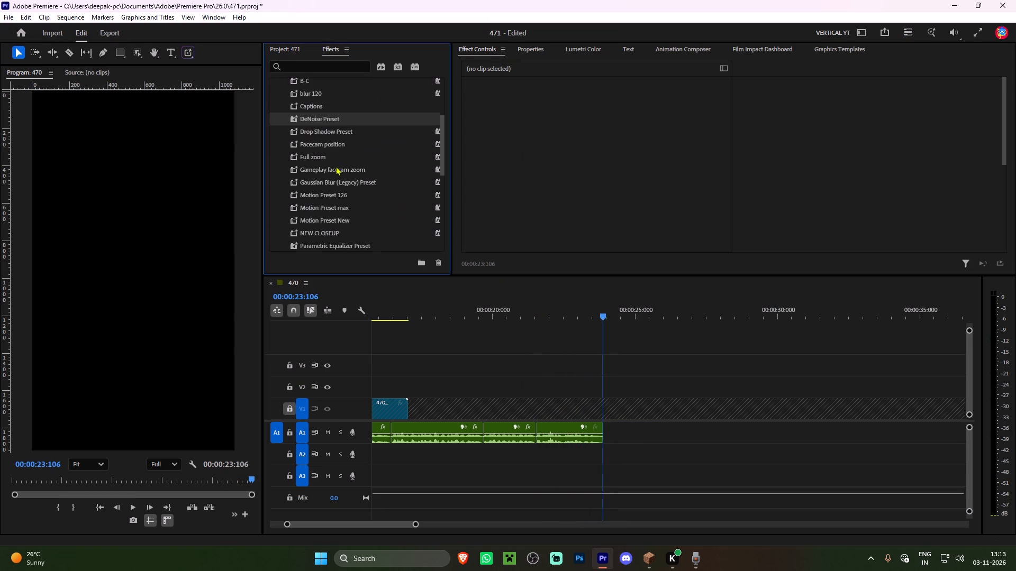
scroll(332, 185, down, 6)
scroll(340, 198, up, 1)
drag(343, 194, 560, 429)
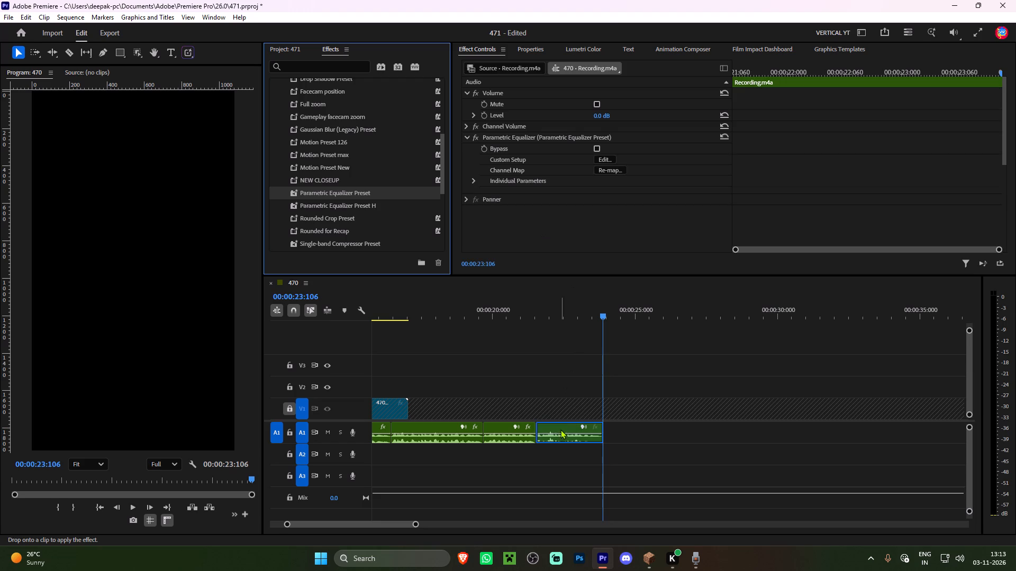
drag(324, 239, 581, 431)
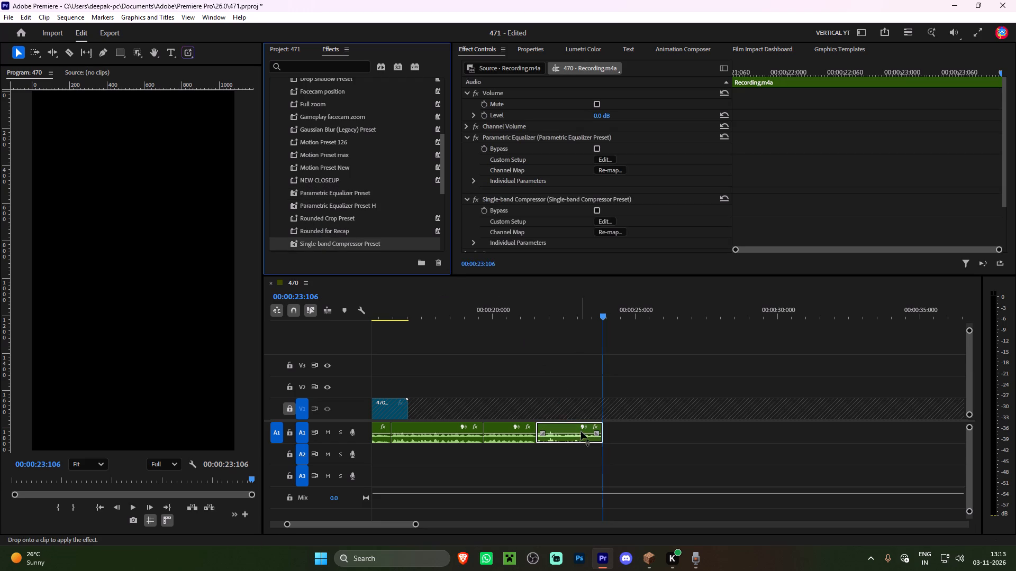
drag(355, 204, 577, 431)
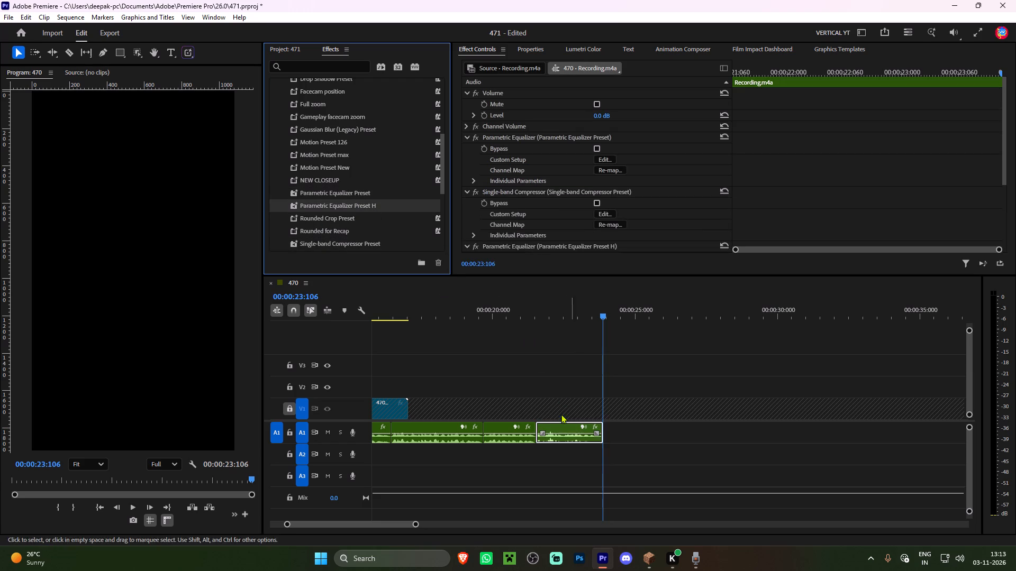
scroll(379, 213, up, 6)
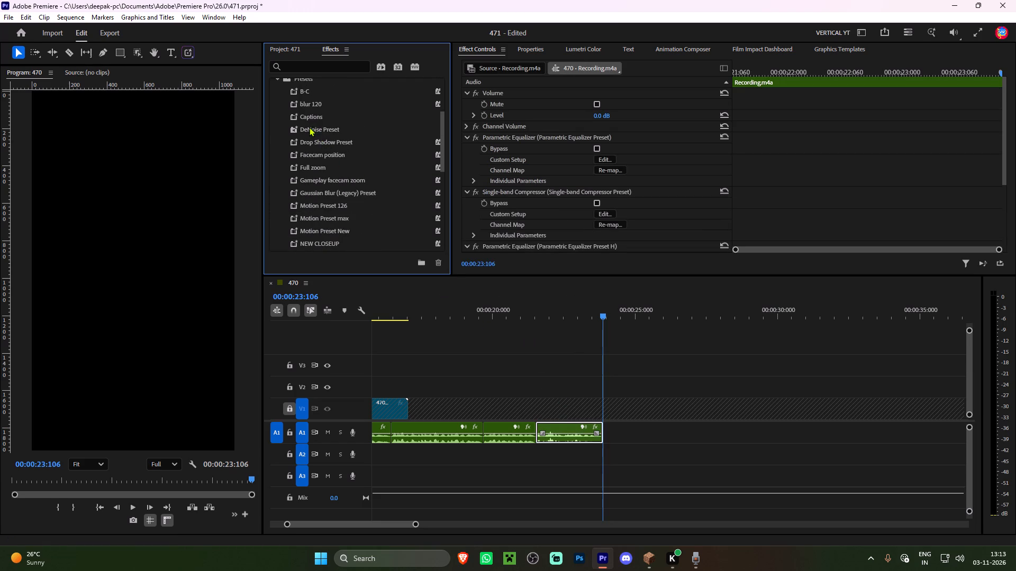
drag(309, 127, 559, 428)
click(478, 304)
key(space)
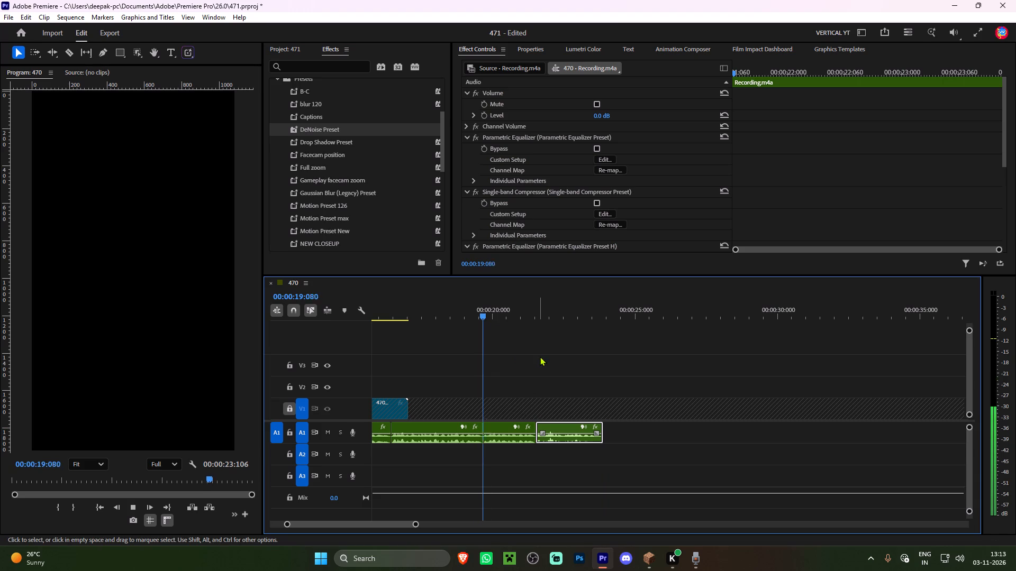
alt+scroll(548, 356, down, 3)
scroll(567, 360, up, 6)
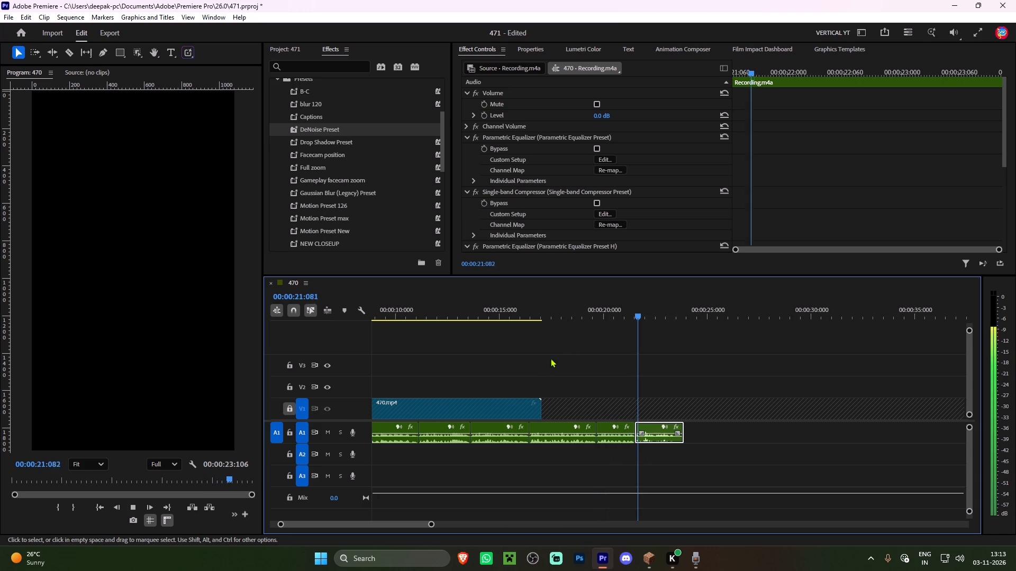
Unlock V1, clear the 470.mp4 reference clip from the timeline, and play the voice-over from the beginning.
click(291, 403)
click(402, 409)
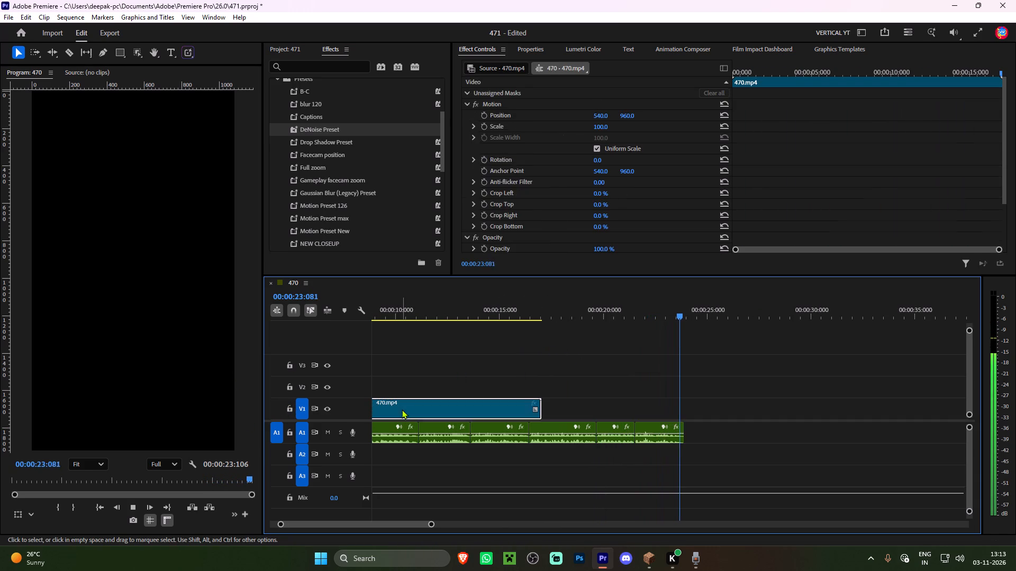
right_click(402, 409)
click(434, 68)
drag(561, 301, 201, 307)
key(space)
alt+scroll(414, 371, down, 6)
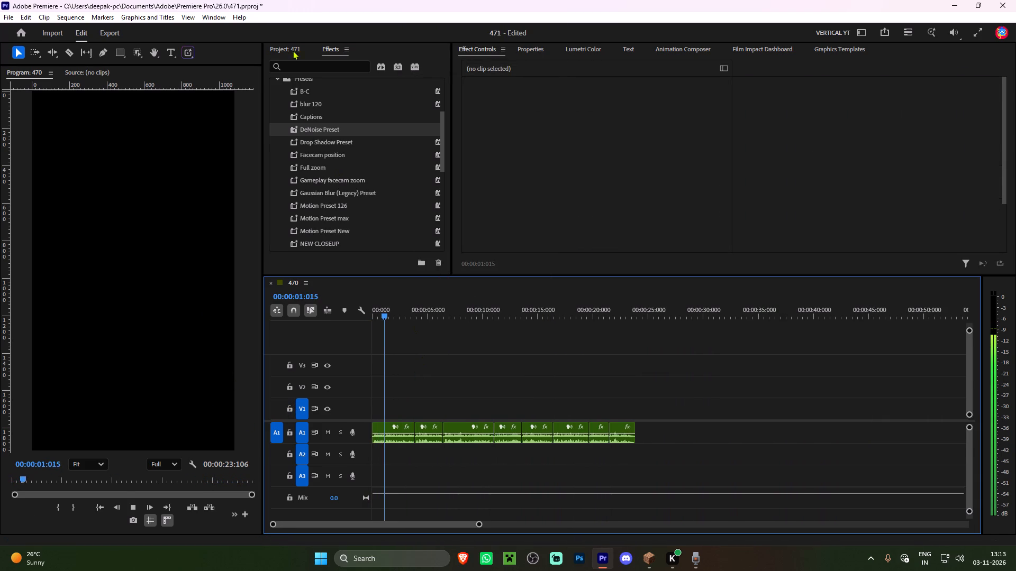
Import Pigstep (Stereo Mix) 0.mp3 from the Music folder into the project.
click(288, 48)
double_click(329, 223)
scroll(55, 180, up, 3)
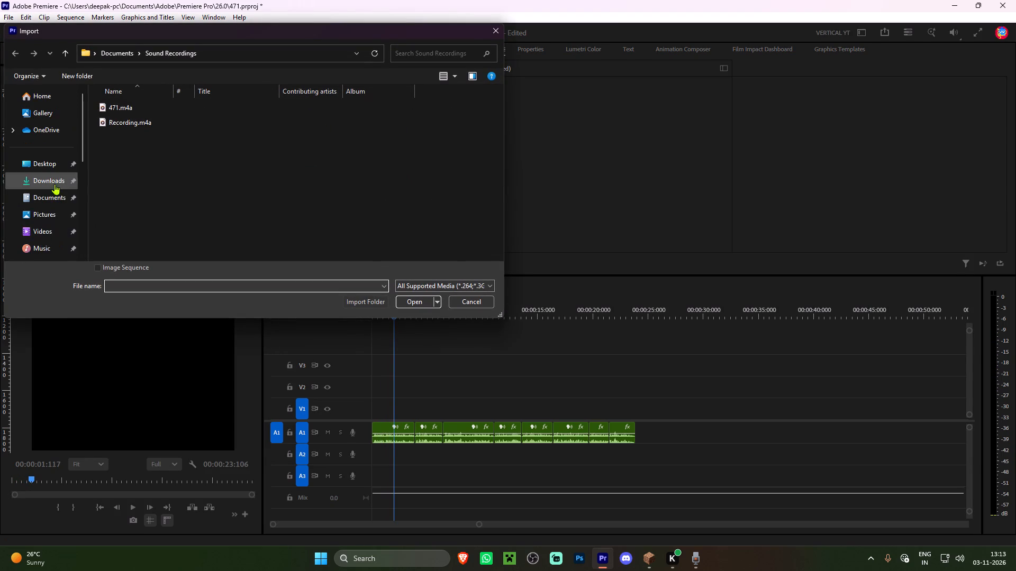
click(64, 243)
double_click(142, 230)
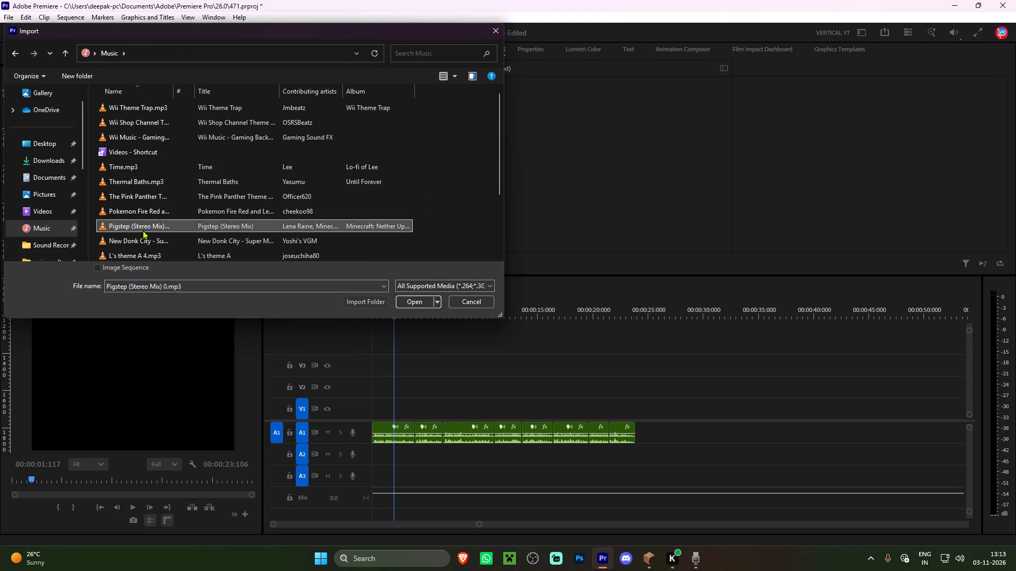
Mark an In point at 00;00;23;01 in the Pigstep source and place the music on A2 from the sequence start.
double_click(294, 222)
drag(242, 496, 240, 495)
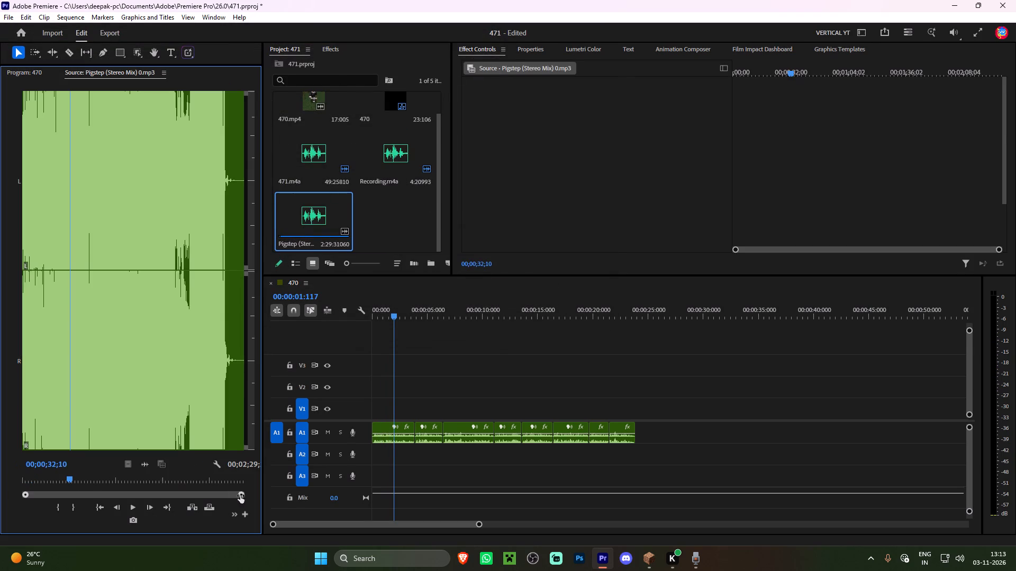
drag(240, 495, 139, 480)
double_click(75, 380)
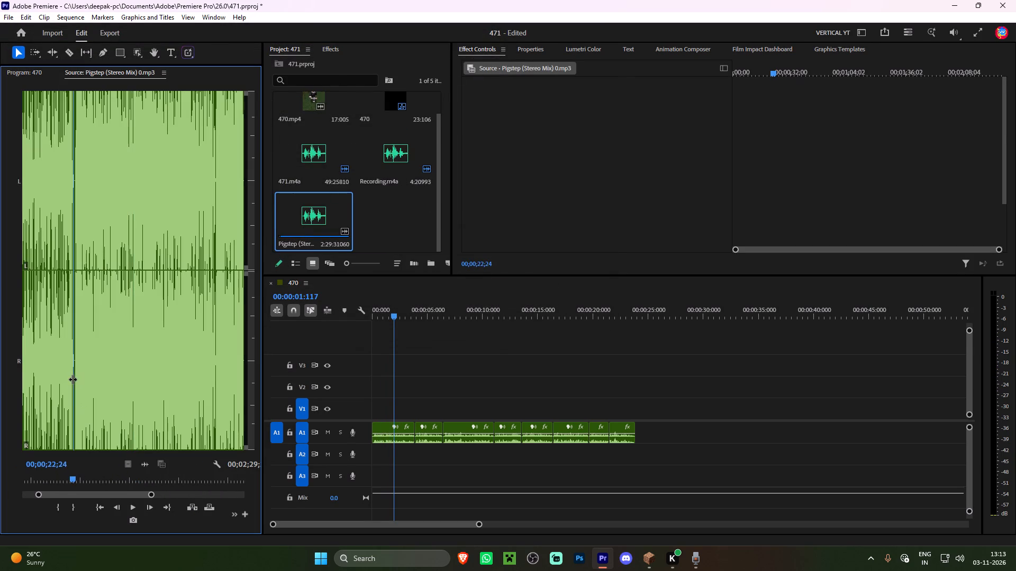
drag(150, 494, 103, 490)
key(space)
key(space)
key(space)
key(space)
key(i)
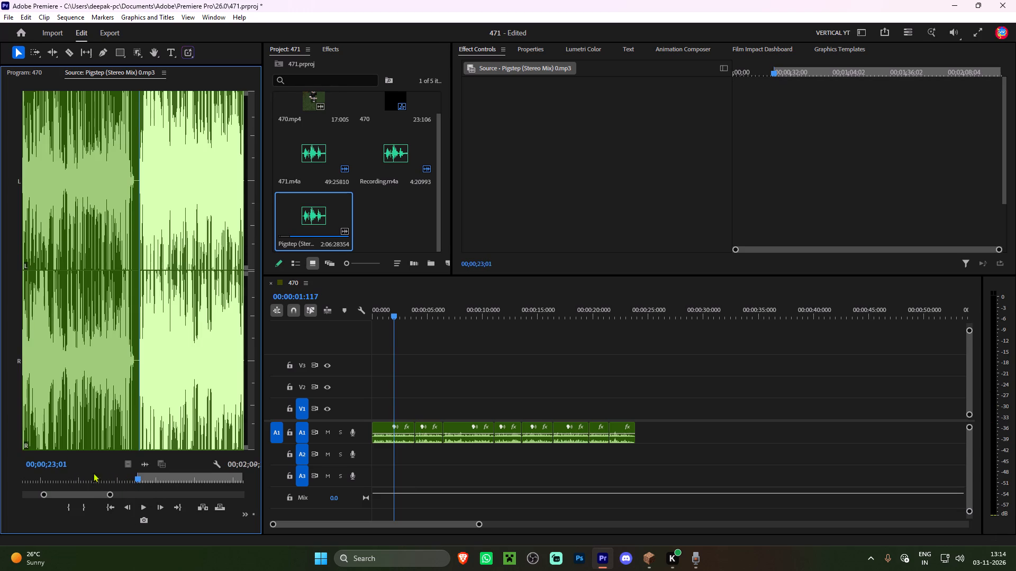
drag(146, 464, 362, 448)
Set the Pigstep clip's volume level on A2 to -20 dB and play back the mix.
click(396, 447)
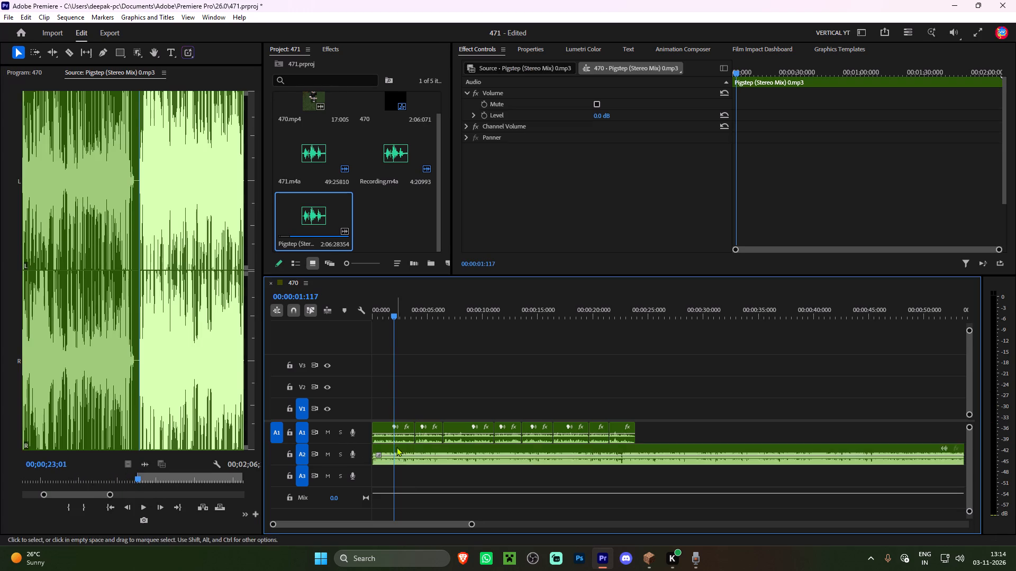
click(598, 114)
key(minus)
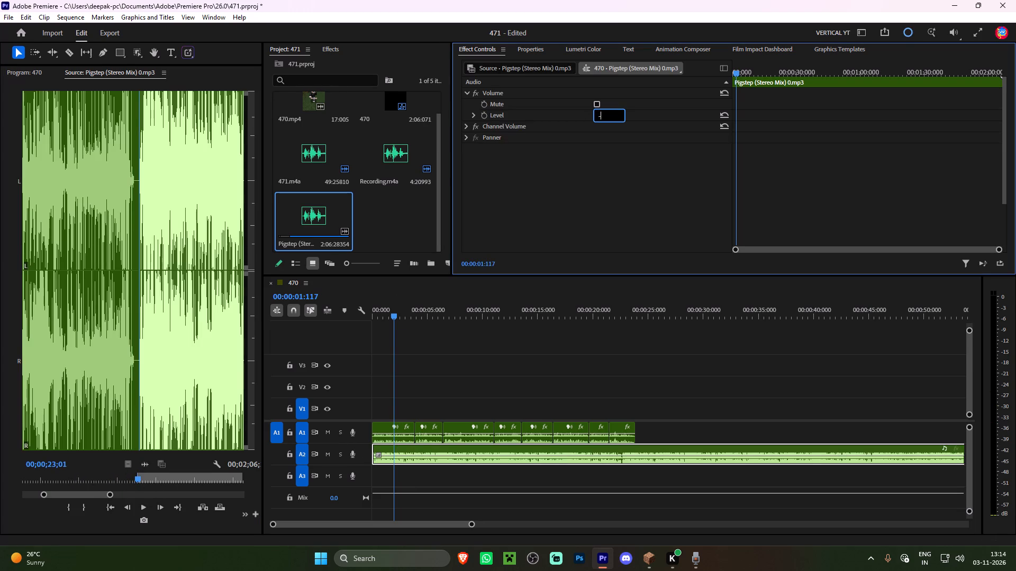
text(20)
key(Return)
key(space)
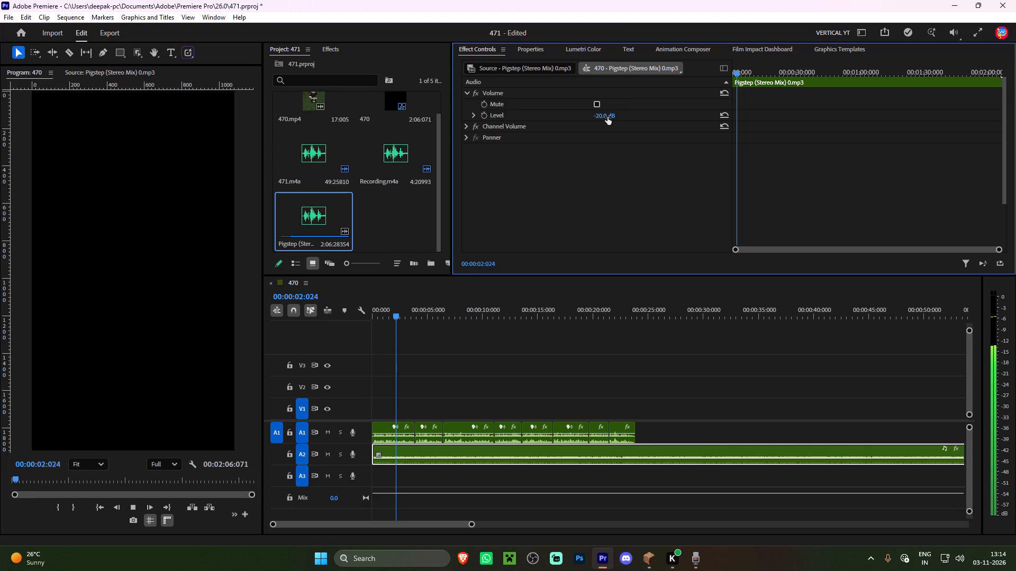
Trim the end of the Pigstep music to the voice-over's end at 00:00:23:106 and save the project.
shift+click(633, 310)
key(w)
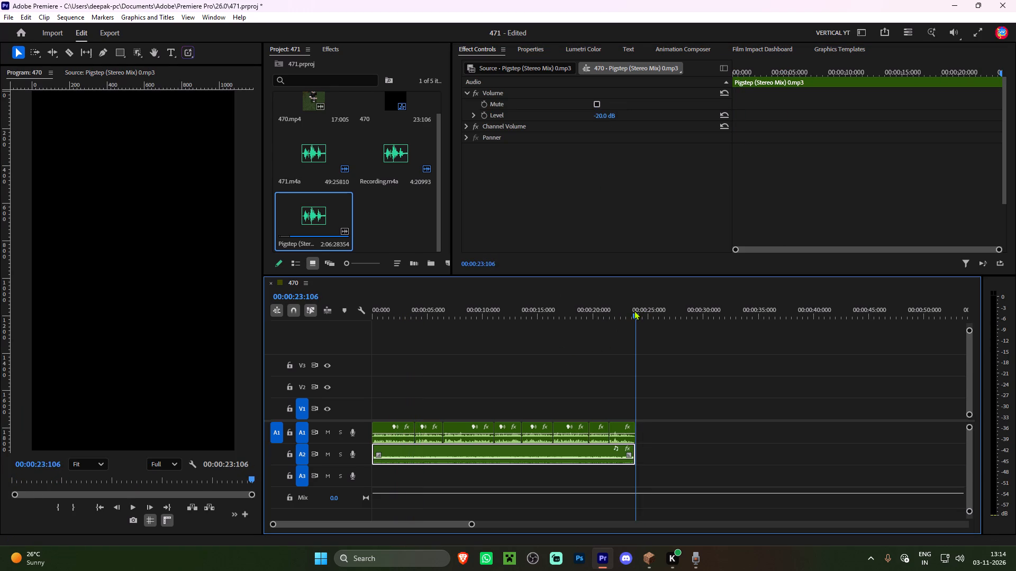
key(ctrl+s)
key(ctrl+s)
key(ctrl+s)
Ripple trim the short unwanted start of the sequence's audio before the first voice-over word, checking it by playback.
drag(468, 307, 277, 314)
key(space)
click(404, 345)
alt+scroll(401, 346, up, 8)
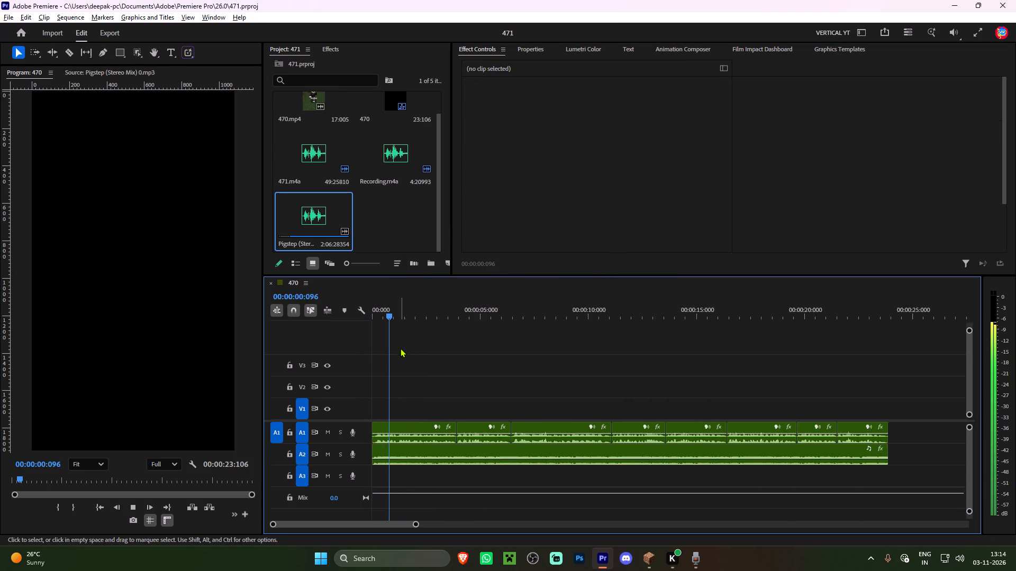
alt+scroll(400, 348, up, 9)
key(space)
drag(418, 305, 291, 316)
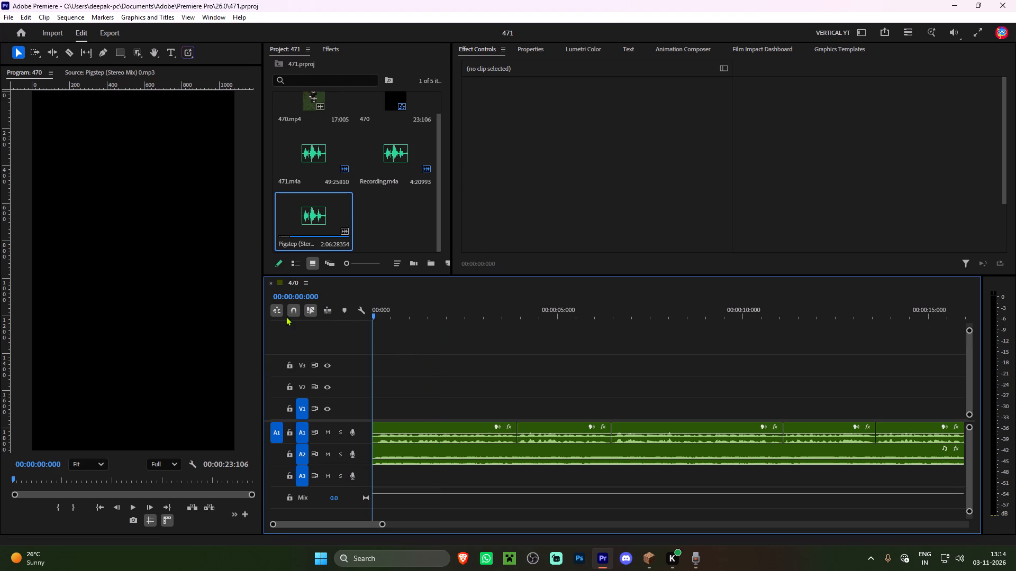
key(space)
key(space)
key(q)
key(space)
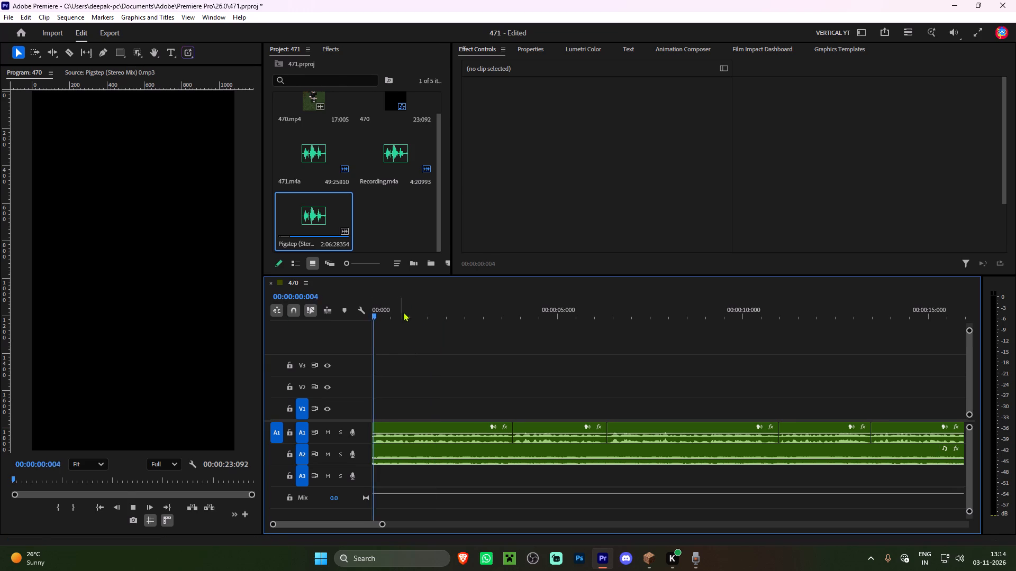
alt+scroll(422, 336, down, 5)
shift+drag(397, 310, 370, 310)
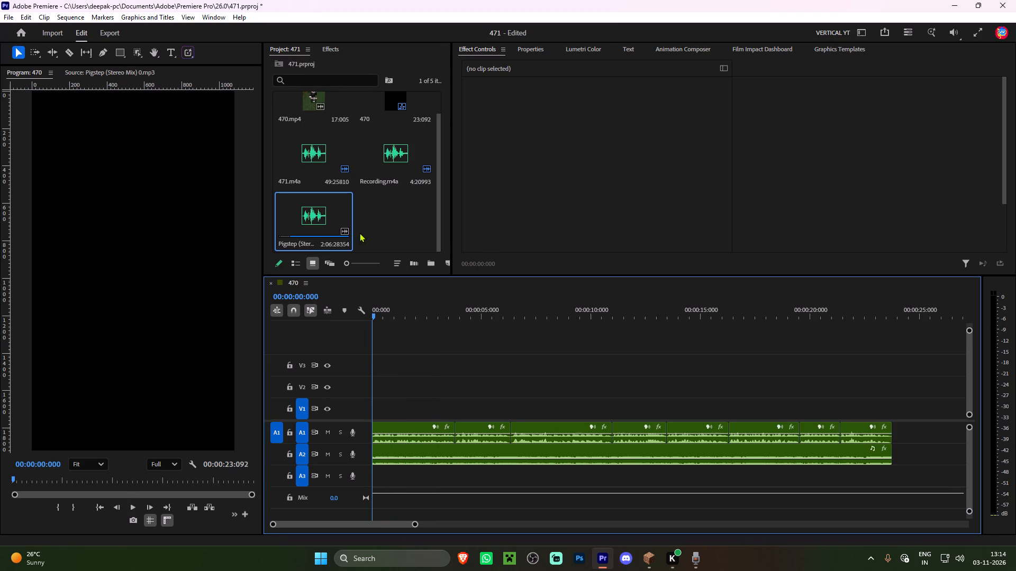
Import the gameplay clip Minecraft 2026.11.02 - 12.06.37.05.mp4 from the Minecraft folder in Videos, Game Captures.
double_click(382, 217)
scroll(42, 164, up, 1)
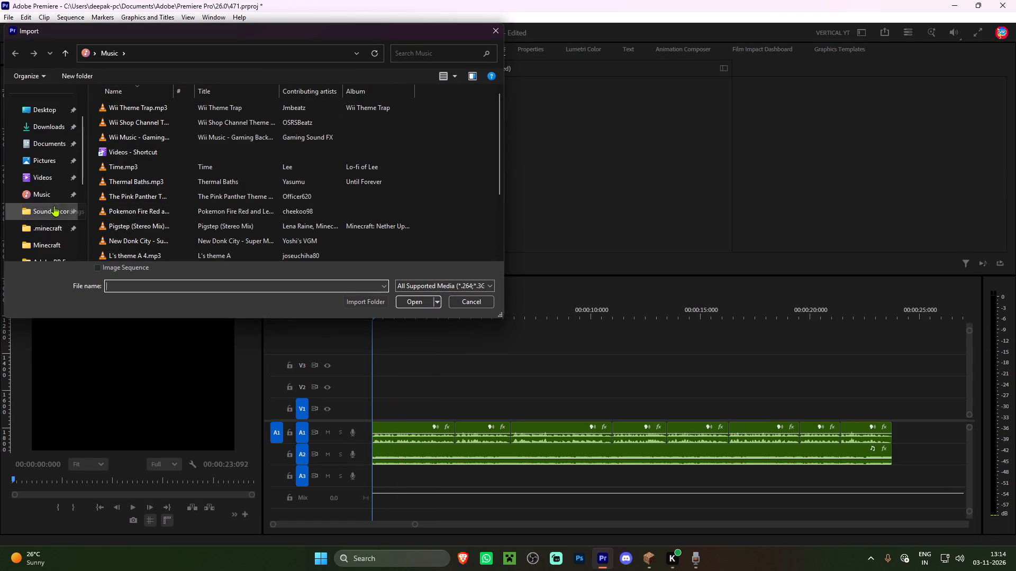
click(47, 175)
double_click(355, 133)
double_click(194, 109)
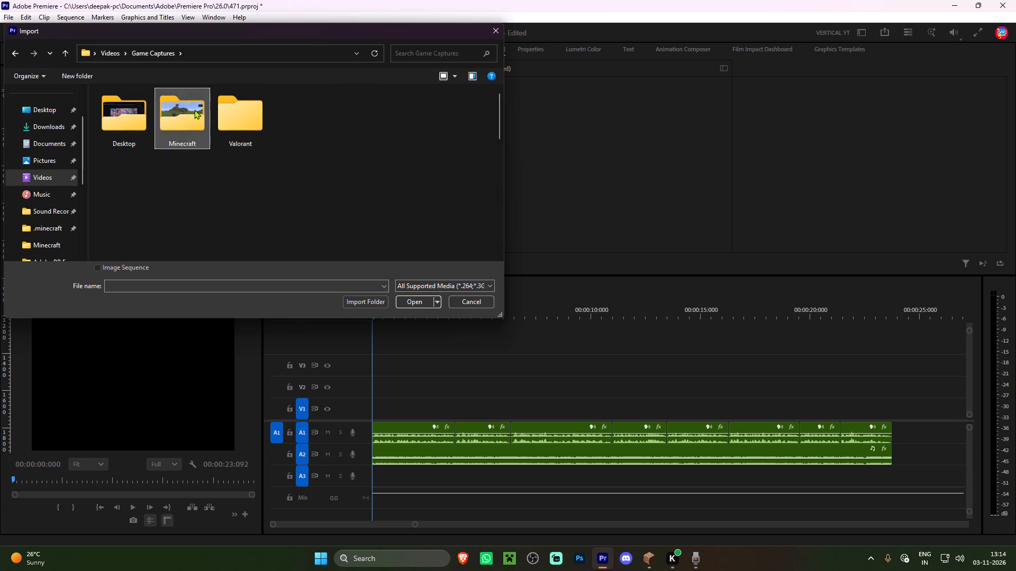
scroll(321, 188, down, 13)
double_click(169, 198)
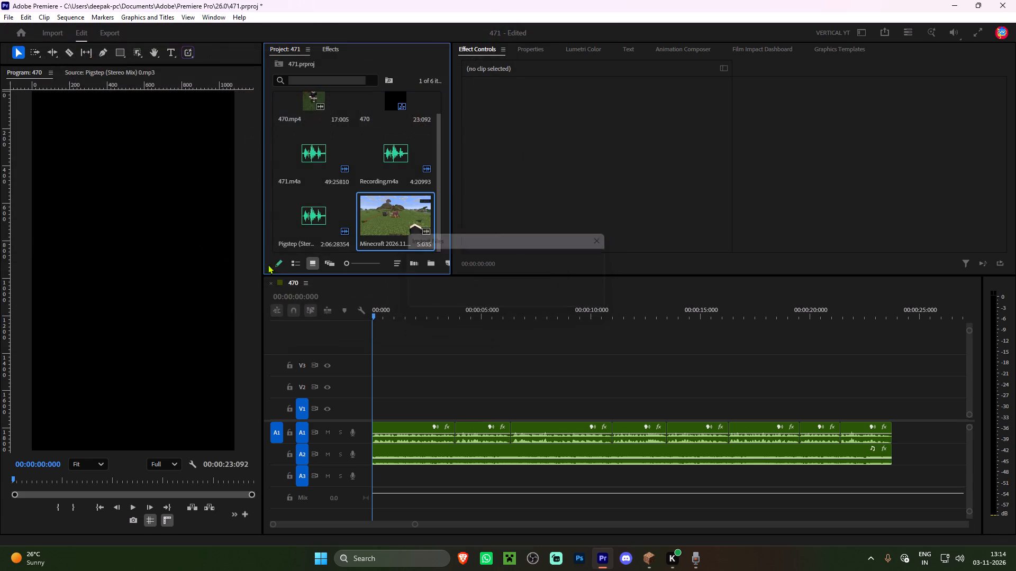
Mark the Minecraft clip from about 00:00:02:057 to 00:00:04:035 and place only its video on V1 at the sequence start.
double_click(402, 205)
key(space)
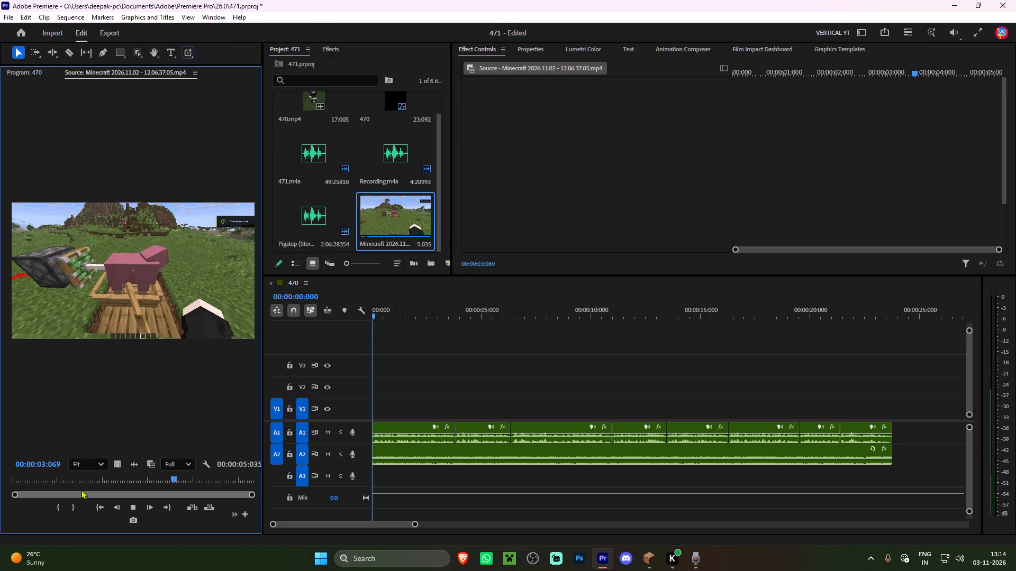
drag(75, 479, 74, 478)
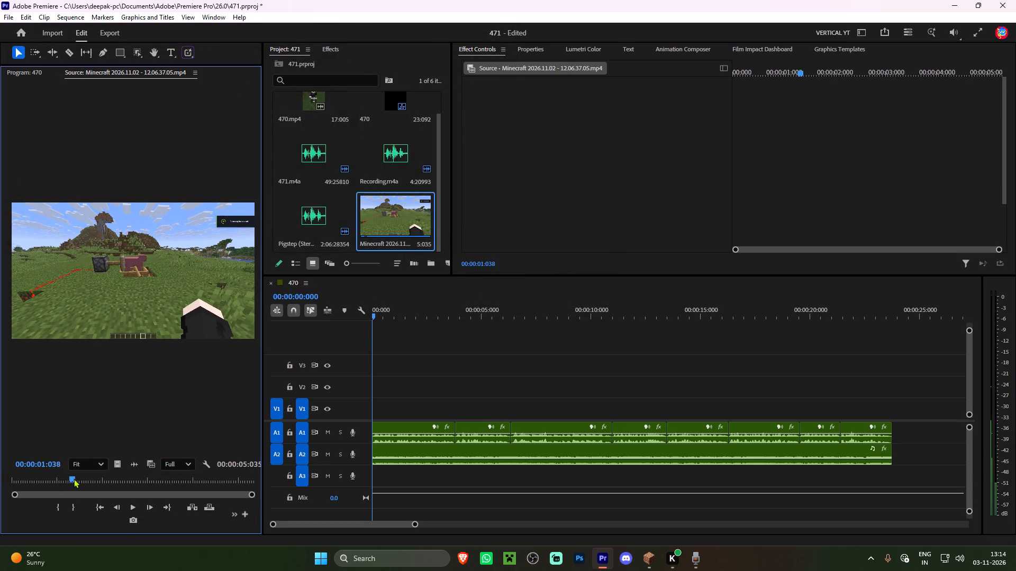
drag(74, 478, 98, 478)
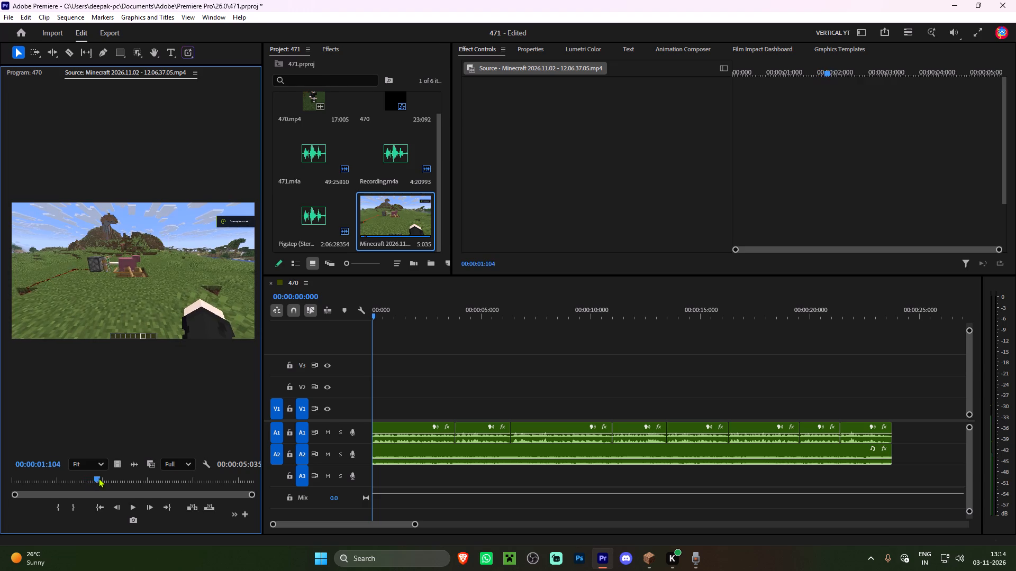
drag(98, 478, 125, 478)
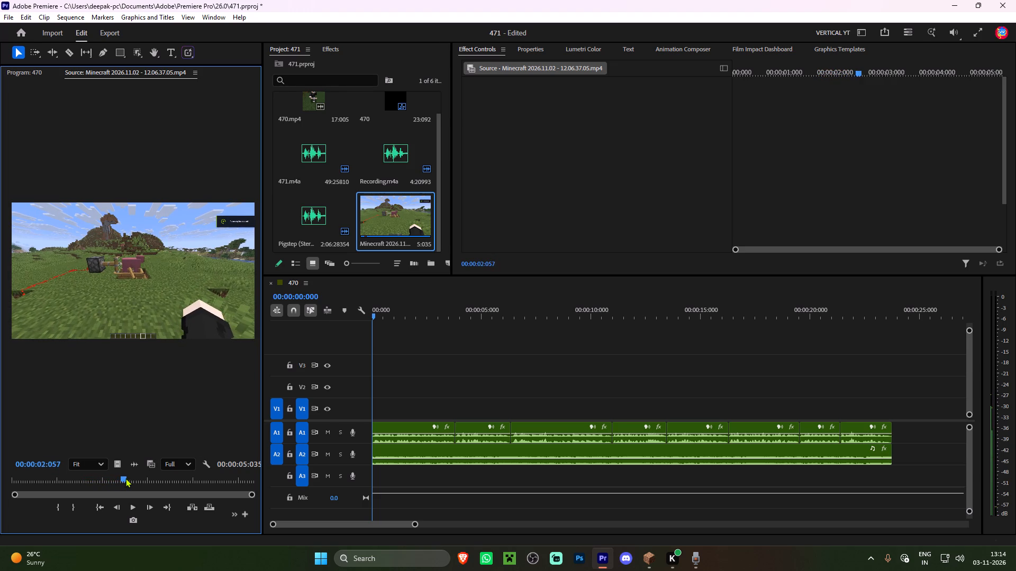
drag(125, 478, 126, 478)
key(i)
key(space)
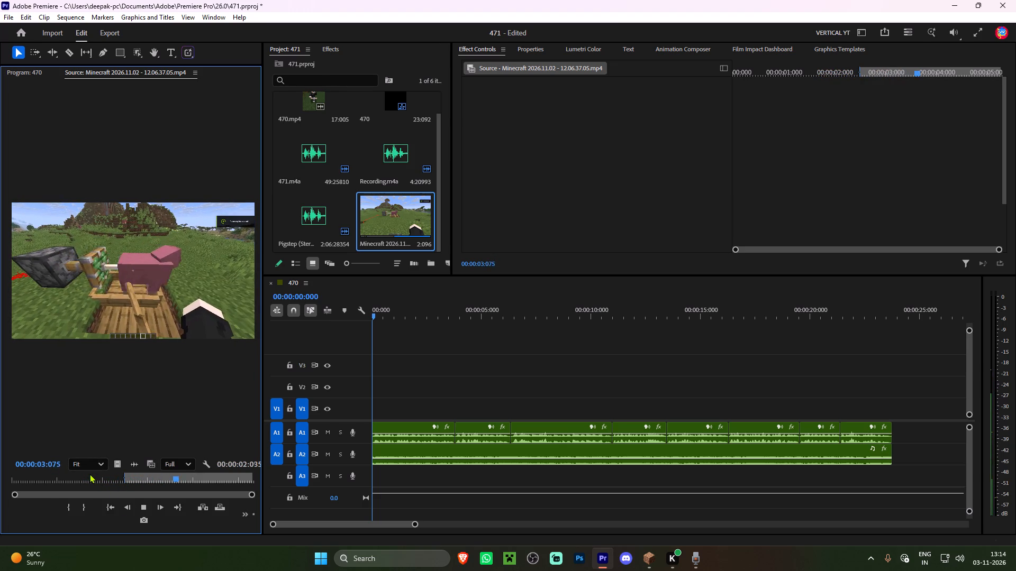
key(space)
key(o)
drag(115, 466, 350, 401)
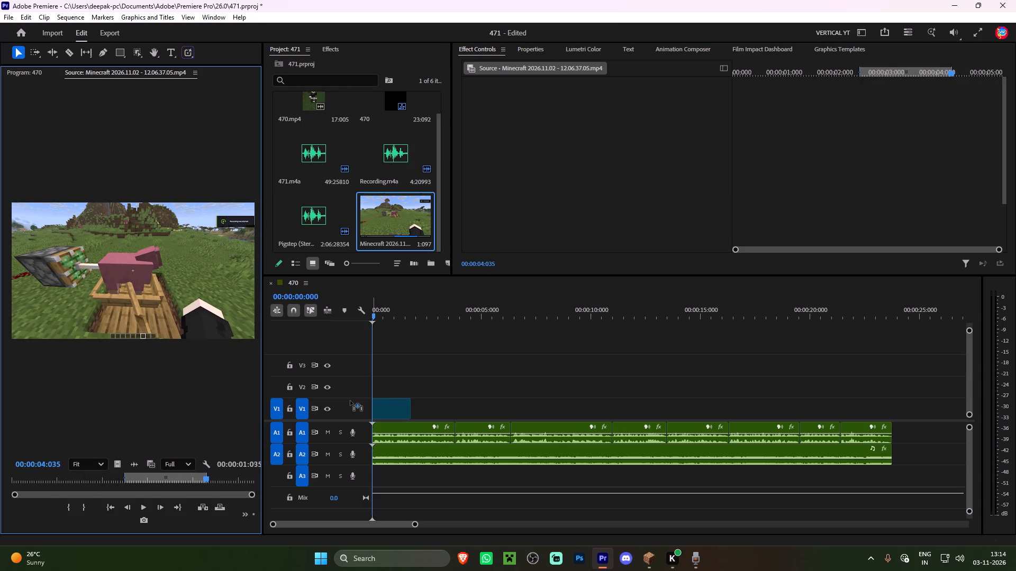
drag(350, 401, 350, 402)
Play the opening against the voice-over and trim the Minecraft clip's end on V1 to 00:00:01:069.
drag(376, 311, 341, 315)
key(space)
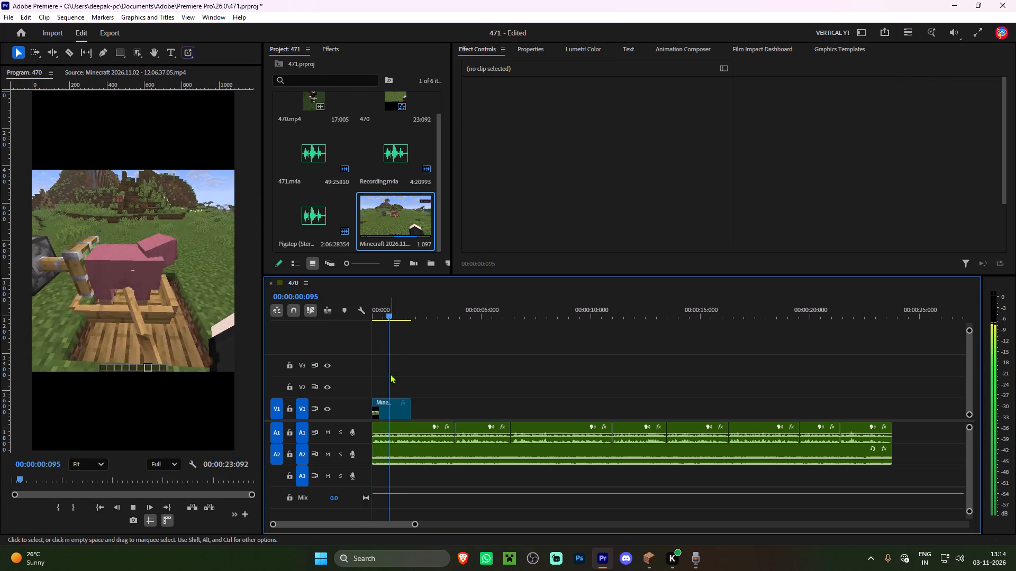
key(space)
alt+scroll(420, 410, up, 10)
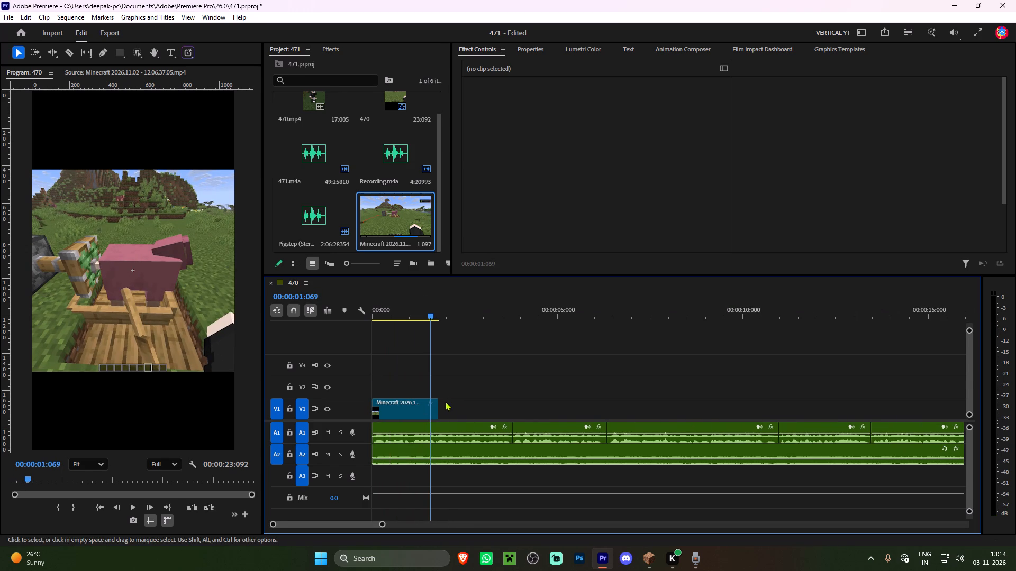
drag(445, 401, 439, 401)
Duplicate the trimmed Minecraft clip from V1 onto V2 directly above it.
alt+drag(396, 401, 396, 391)
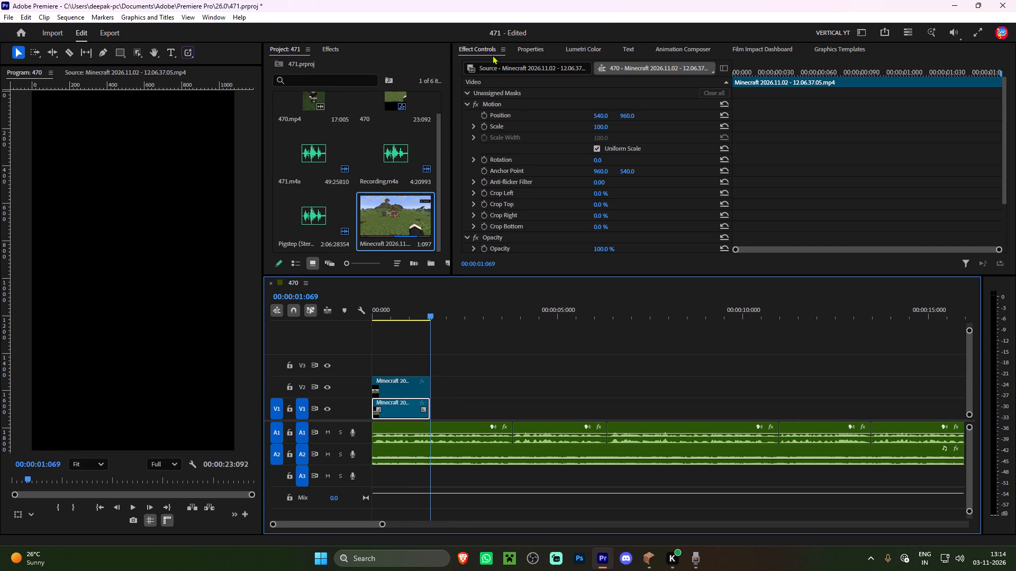
Apply Motion Preset max and Gaussian Blur (Legacy) Preset to the V1 Minecraft clip, and Motion Preset 126 to the V2 copy.
click(331, 49)
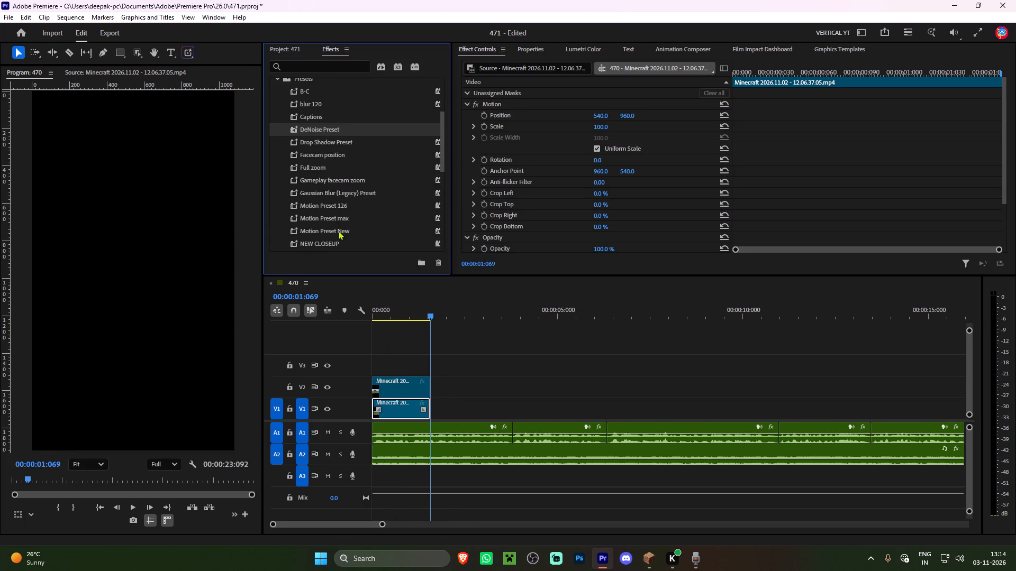
drag(341, 214, 400, 413)
drag(325, 194, 412, 409)
scroll(423, 314, up, 4)
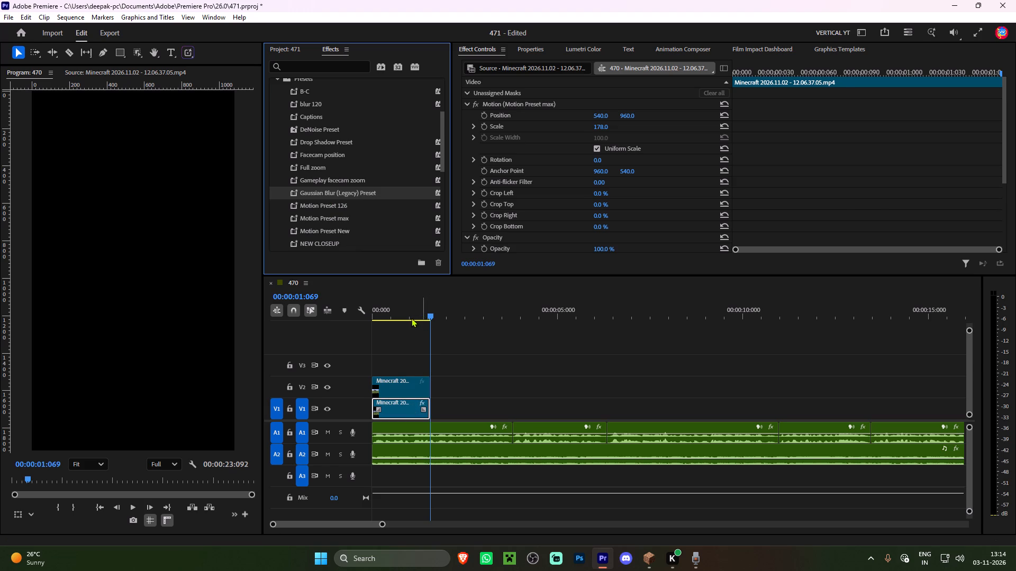
drag(411, 309, 398, 306)
drag(340, 202, 402, 390)
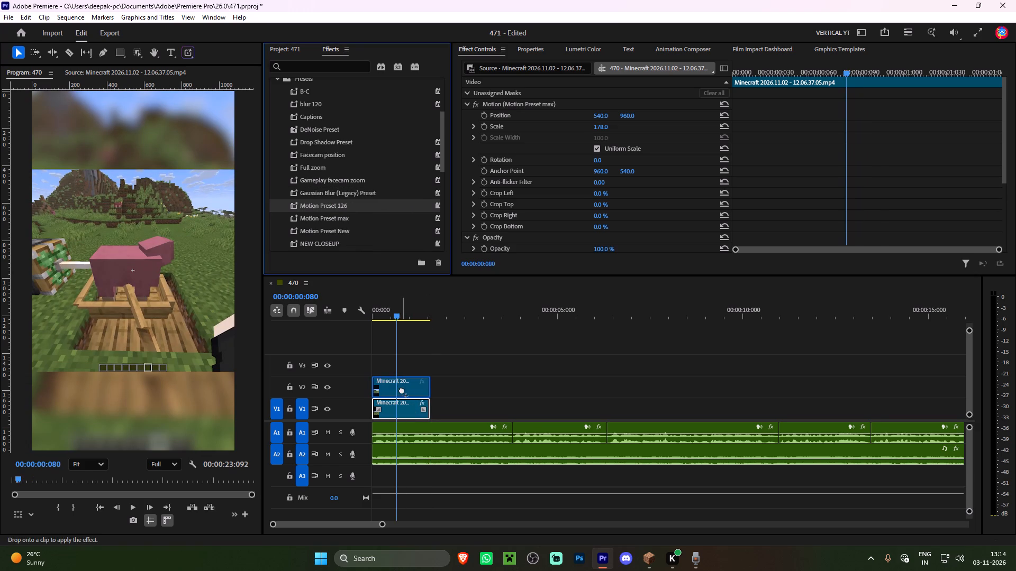
drag(402, 390, 401, 386)
Play back the opening gameplay shot with the voice-over and cue the playhead at its end, 00:00:01:069.
drag(391, 299, 330, 312)
key(space)
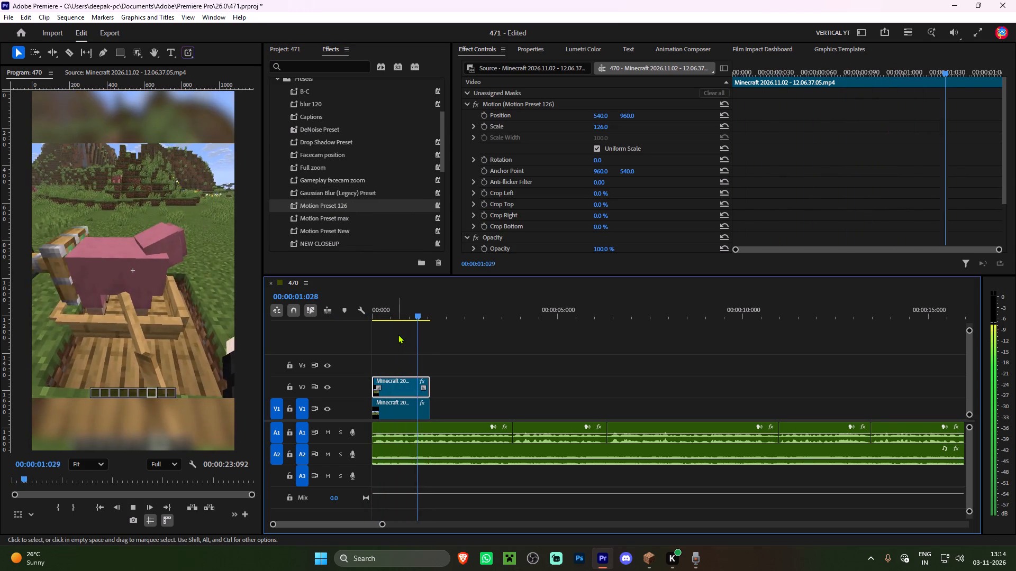
scroll(399, 337, down, 6)
scroll(443, 345, up, 5)
key(space)
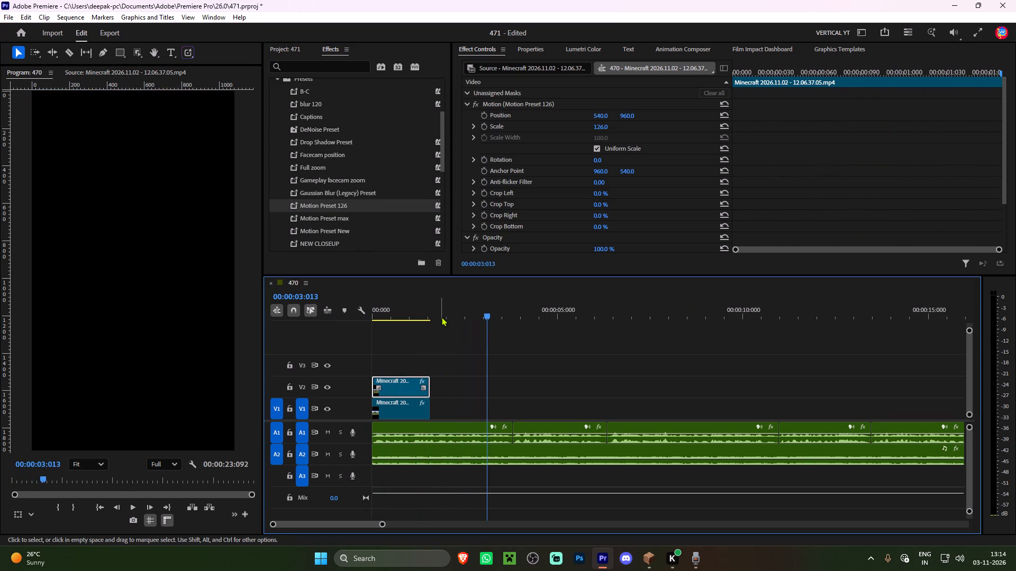
shift+drag(441, 306, 427, 308)
key(space)
key(space)
click(405, 313)
key(space)
key(space)
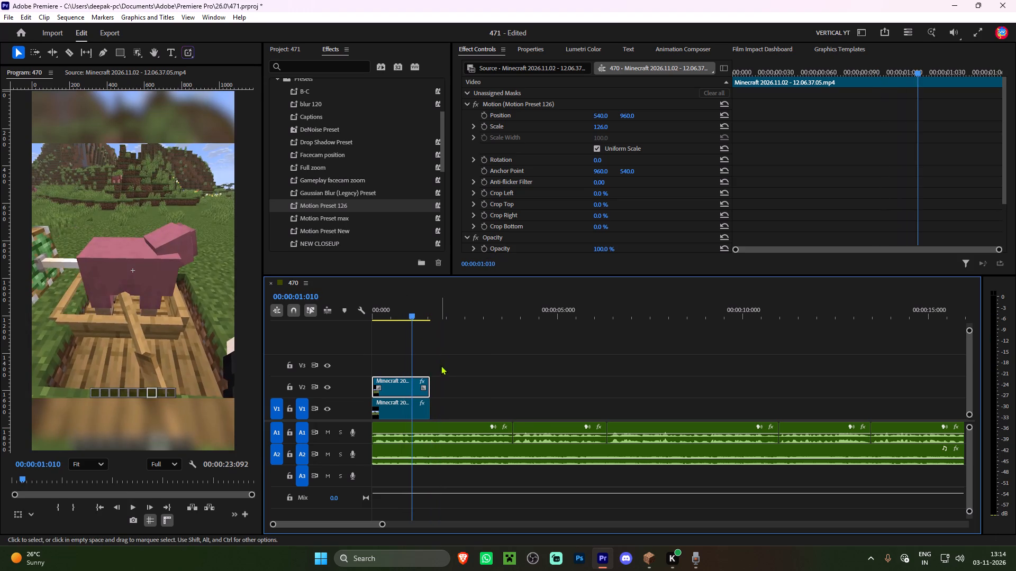
key(space)
key(space)
shift+click(430, 314)
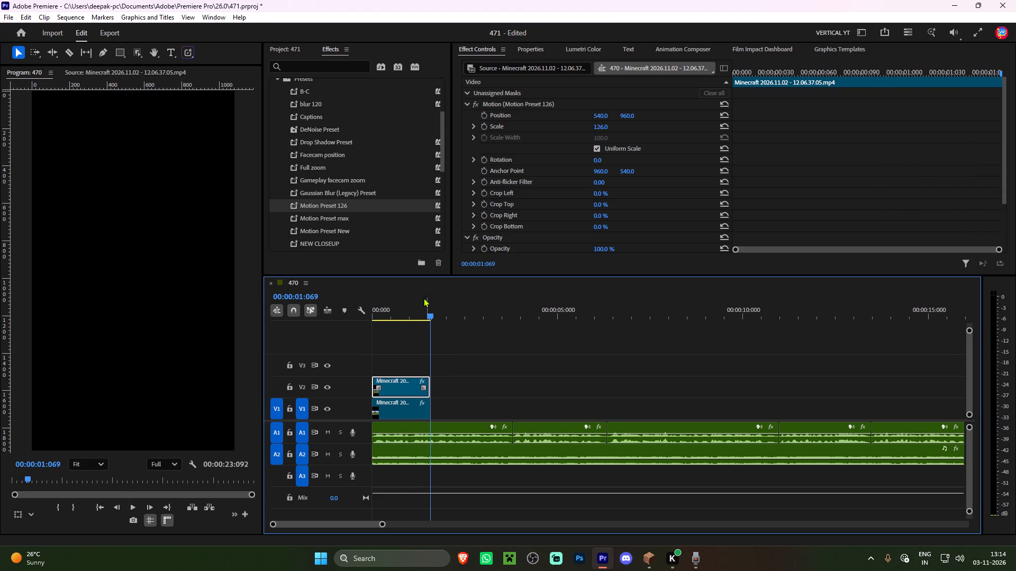
Import the snowy gameplay clip Minecraft 2026.10.17 - 13.22.55.07.mp4 from the Minecraft game captures folder into the 471 project.
click(295, 49)
scroll(359, 253, down, 4)
double_click(352, 247)
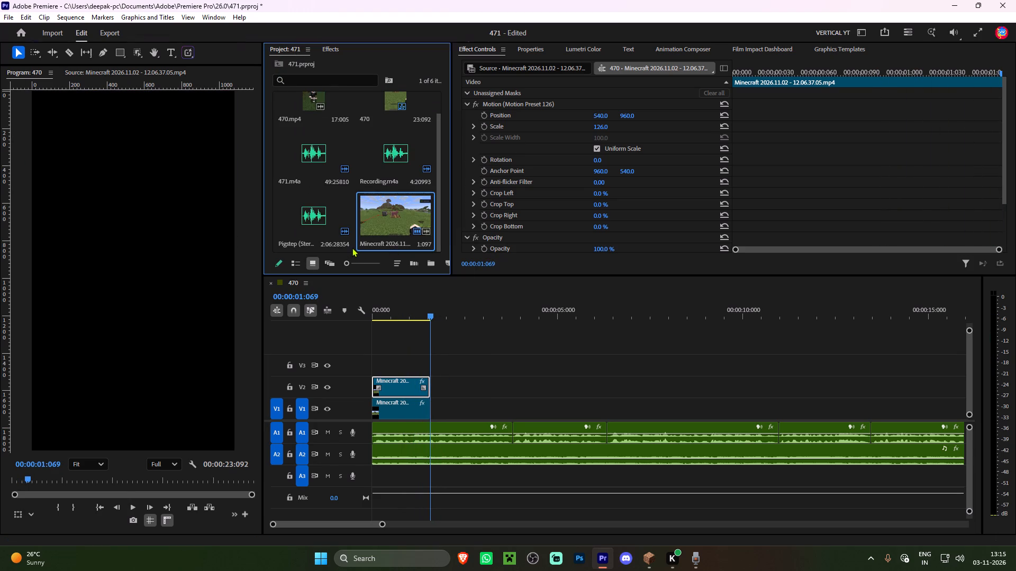
scroll(264, 163, down, 5)
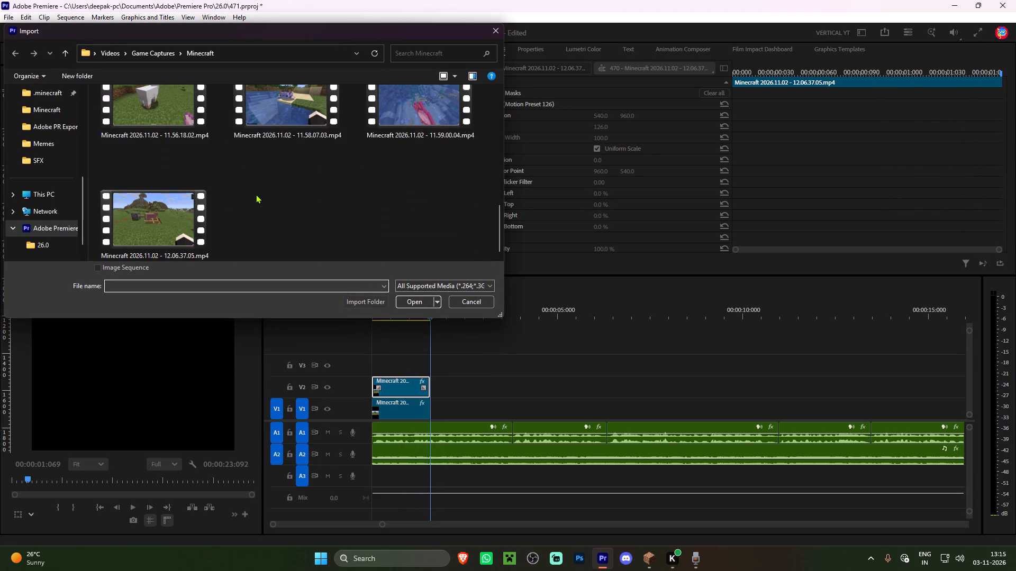
scroll(256, 194, down, 3)
scroll(256, 195, up, 3)
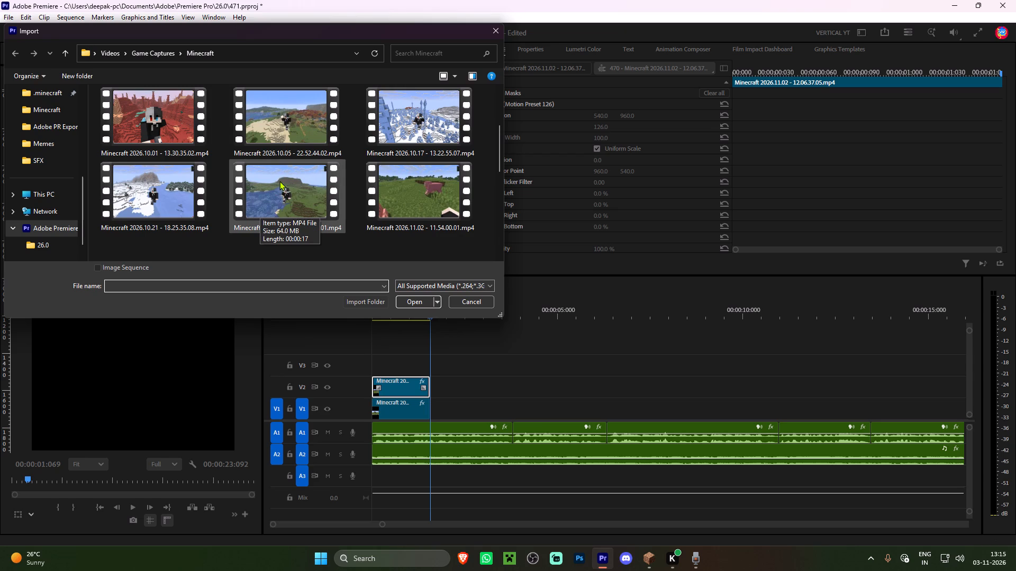
scroll(224, 174, down, 1)
scroll(224, 174, up, 1)
scroll(224, 178, down, 1)
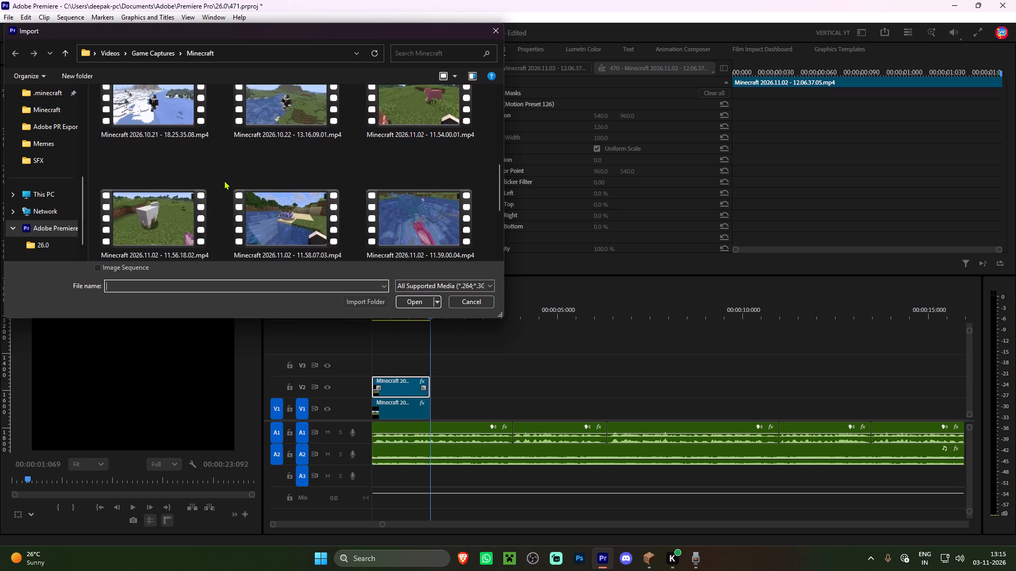
scroll(225, 182, down, 5)
scroll(269, 171, up, 7)
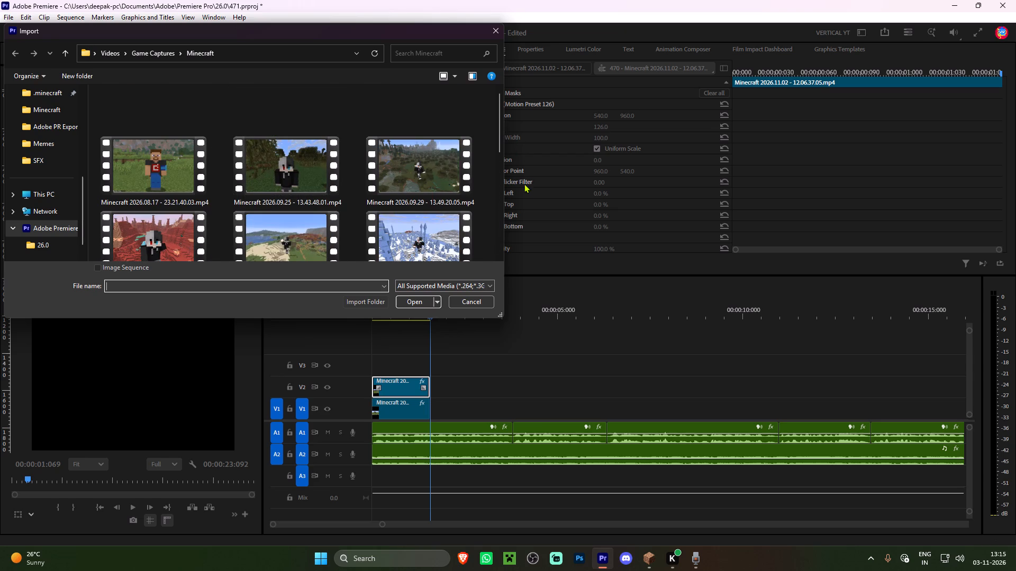
scroll(529, 188, down, 1)
double_click(434, 211)
Mark a range of the snowy clip ending at 00:00:16:024 and place its video only on V1 directly after the opening clip.
double_click(311, 200)
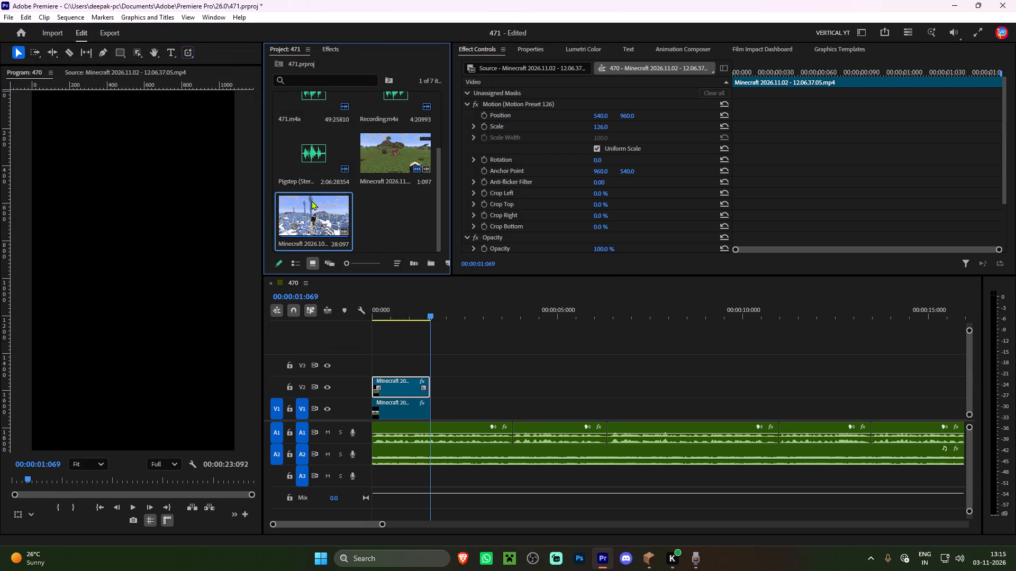
key(space)
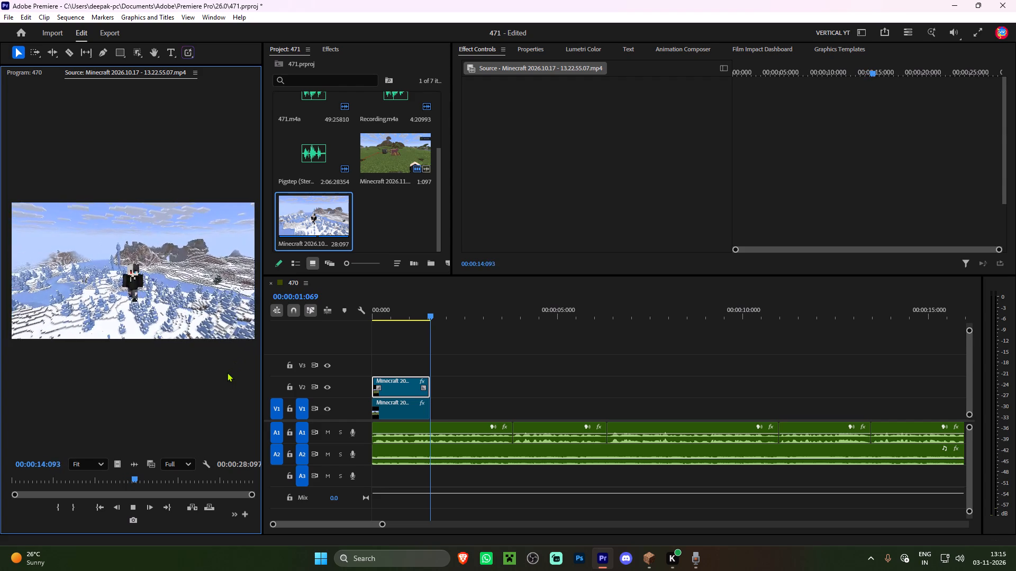
key(space)
text(i)
key(space)
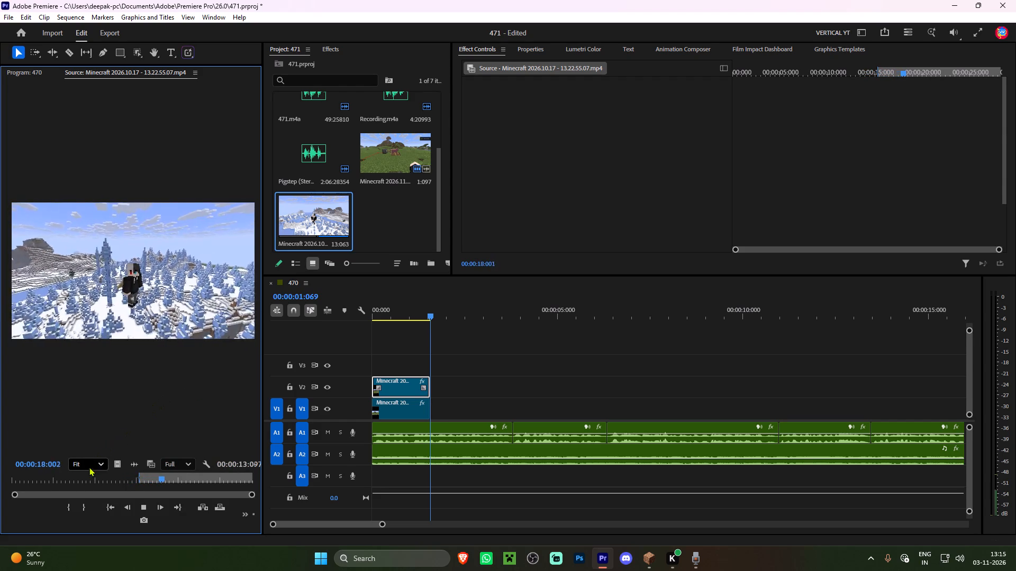
click(117, 475)
key(space)
key(i)
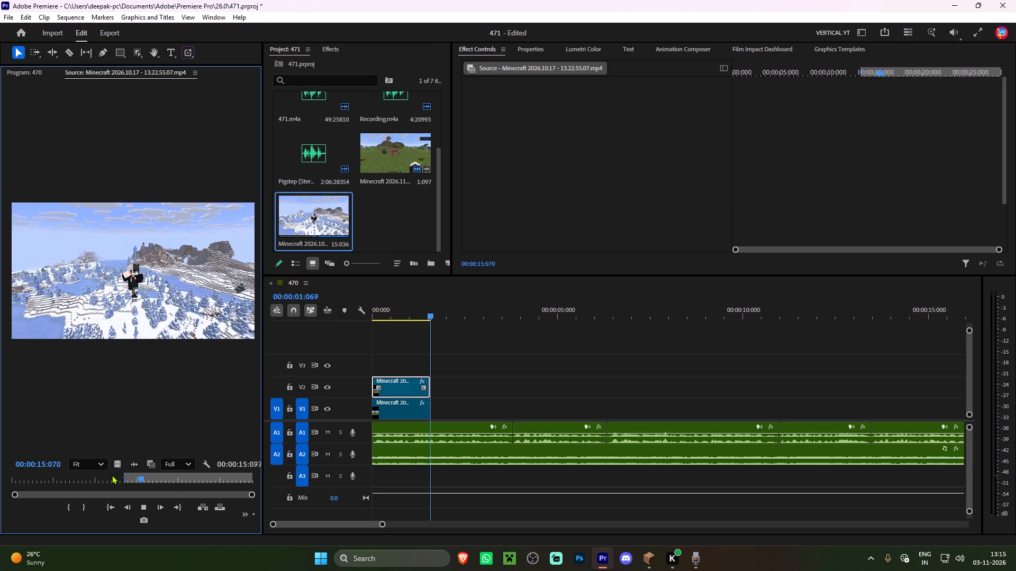
key(space)
text(o)
drag(117, 464, 335, 371)
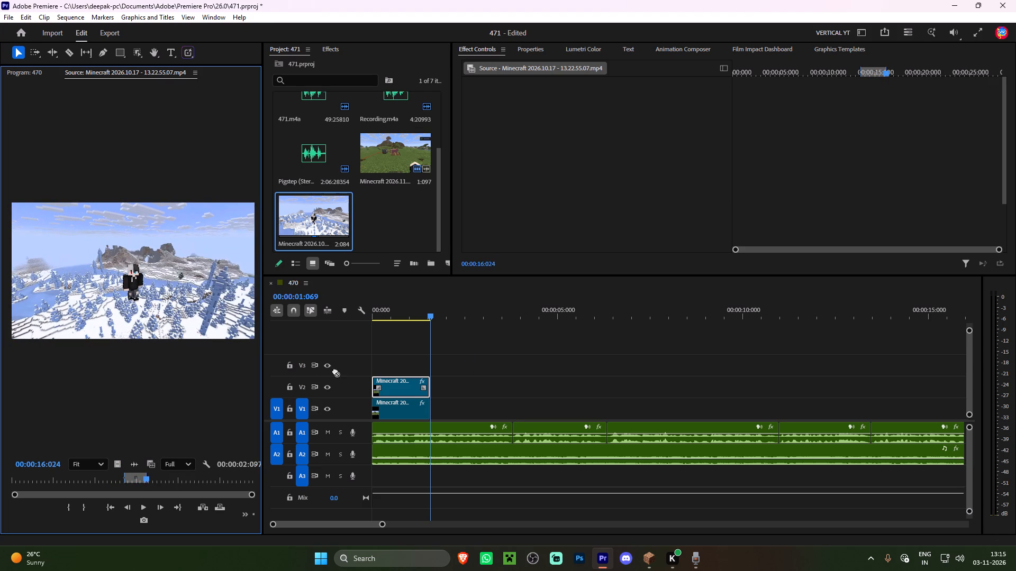
drag(335, 371, 433, 410)
Play the snowy clip against the voice-over and trim its end on V1 to the first voice-over cut on A1.
key(space)
drag(533, 409, 510, 407)
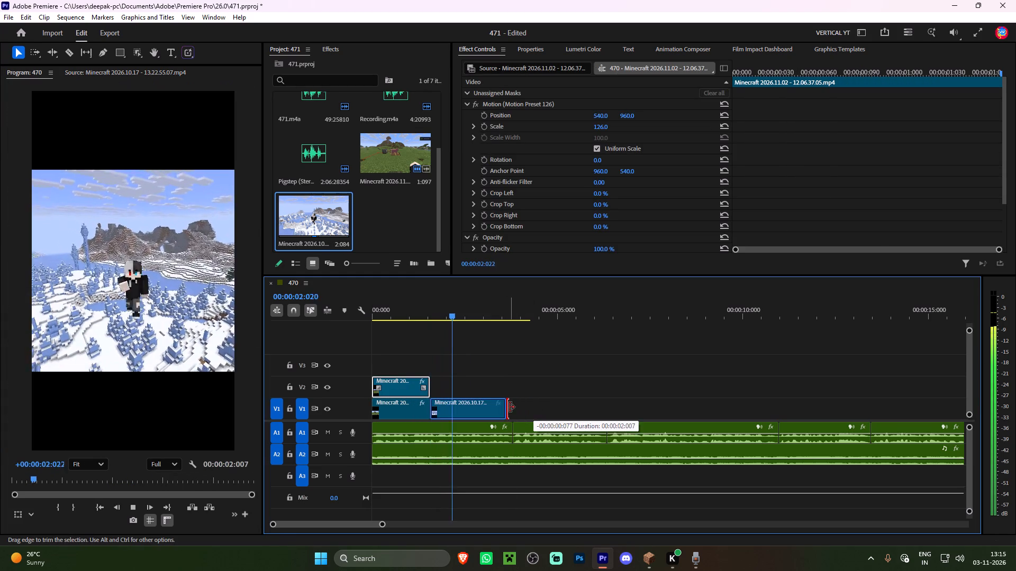
drag(510, 407, 518, 407)
key(space)
Apply Motion Preset New to the snowy Minecraft clip on V1 and play it back with the voice-over.
click(332, 48)
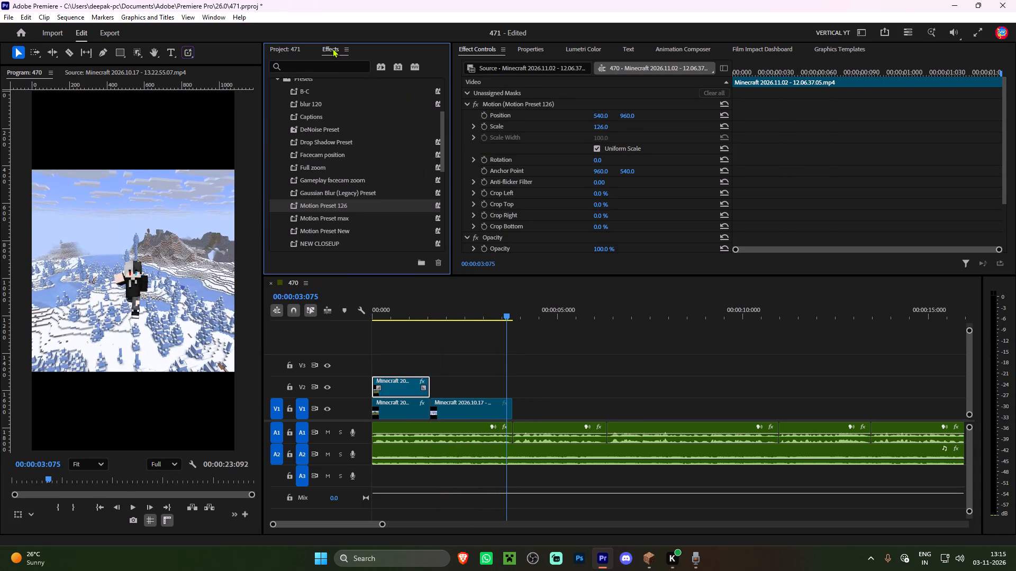
drag(347, 231, 468, 408)
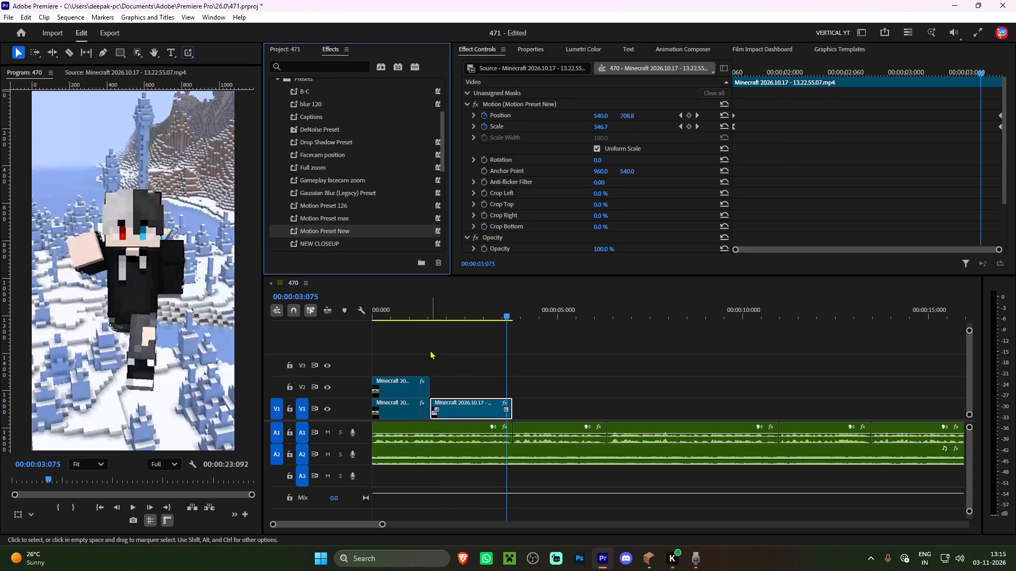
click(424, 309)
key(space)
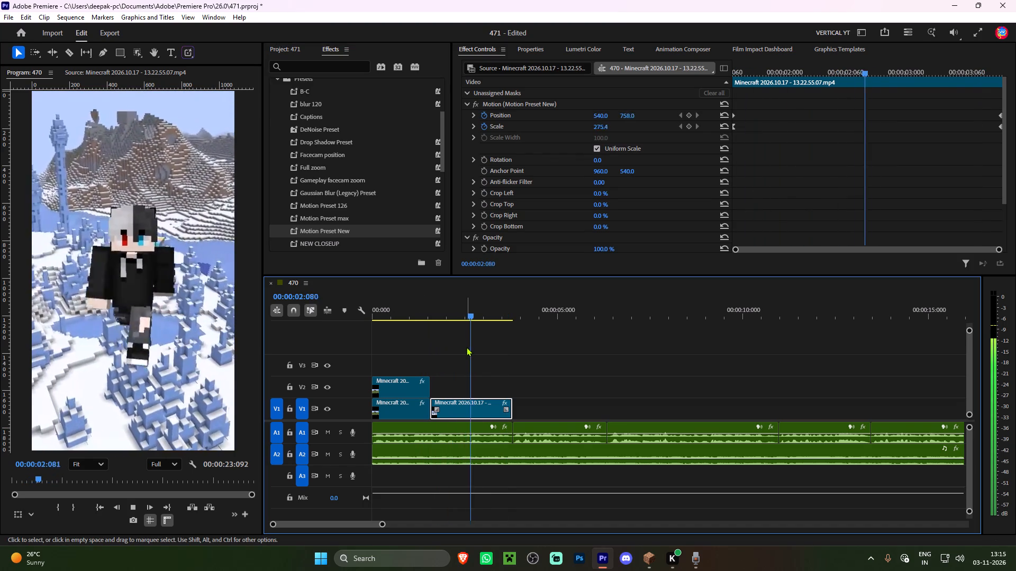
key(space)
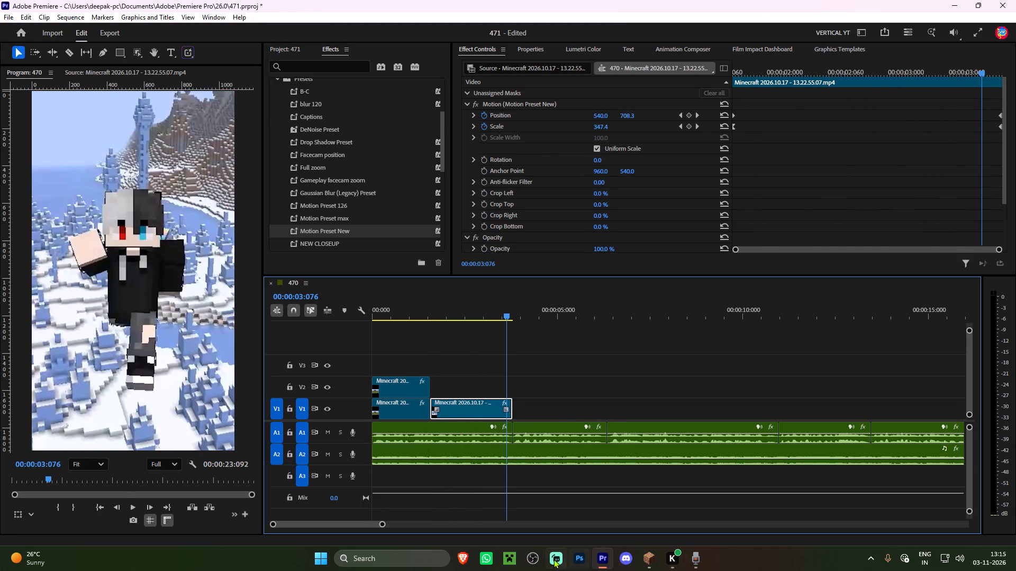
Open the Brave browser and close the Sound Recorder window.
click(457, 559)
click(691, 559)
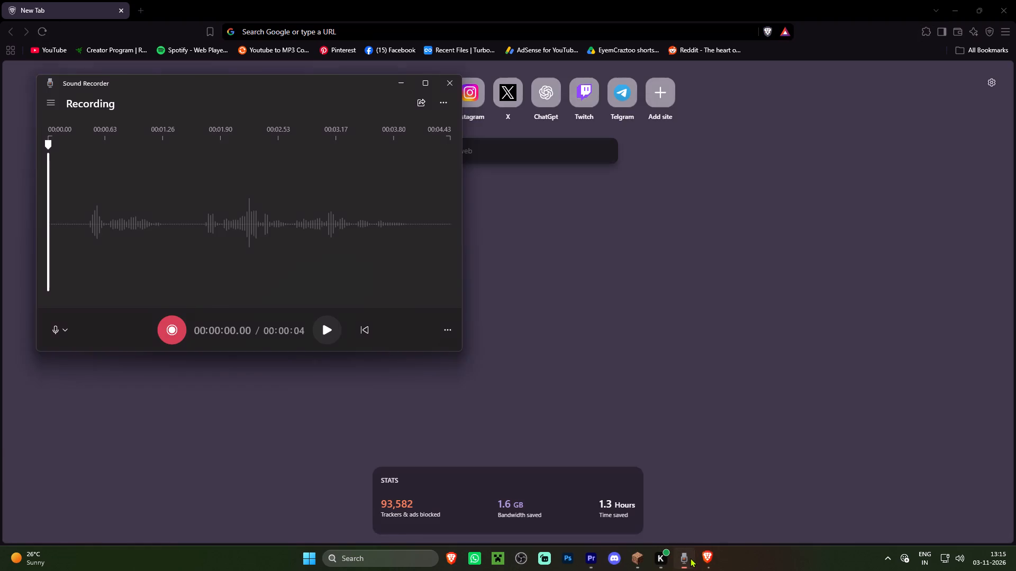
click(460, 83)
Search Google Images for "gaming pc".
click(368, 25)
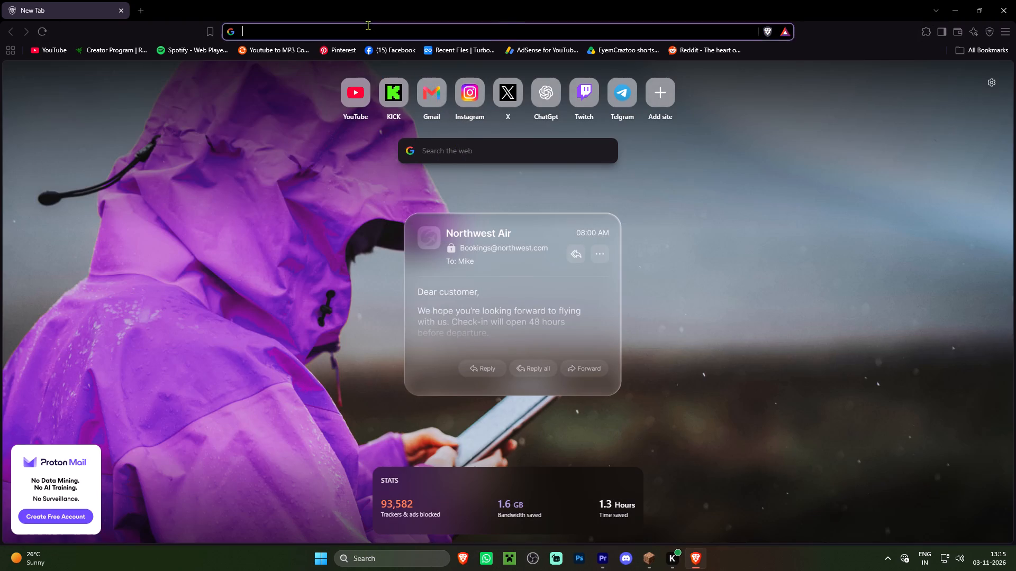
text(gaming pc)
key(Return)
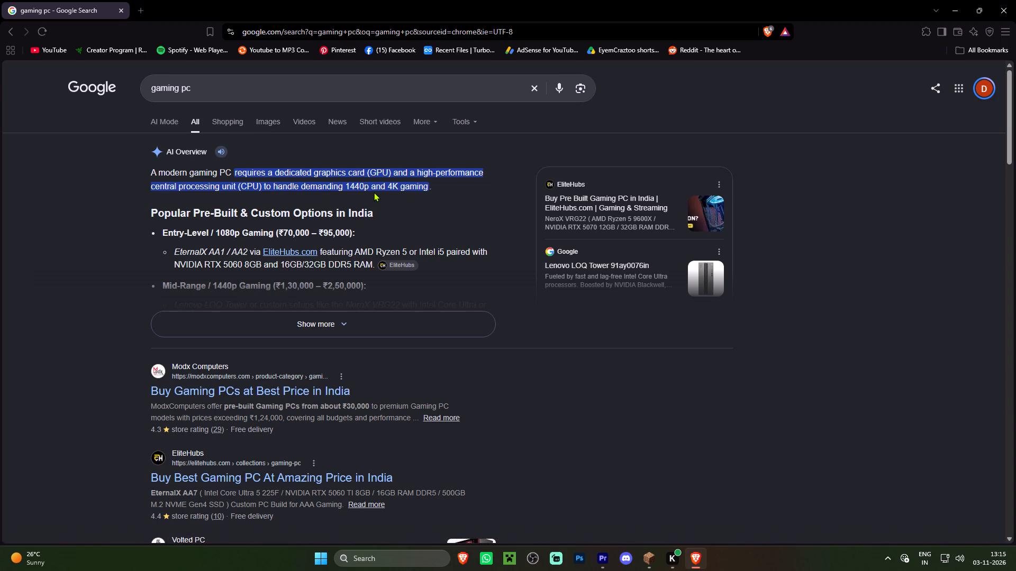
click(295, 329)
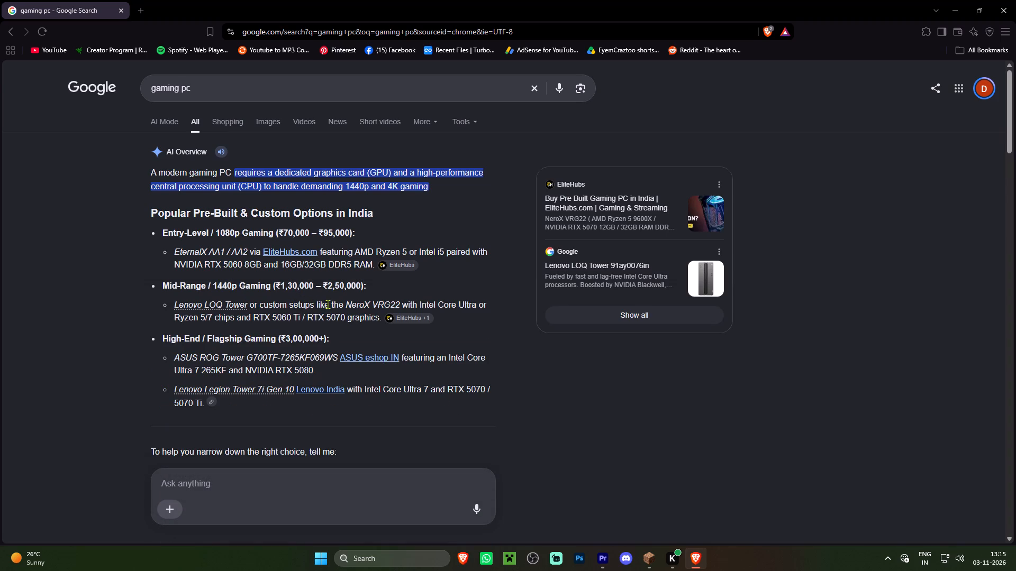
click(267, 122)
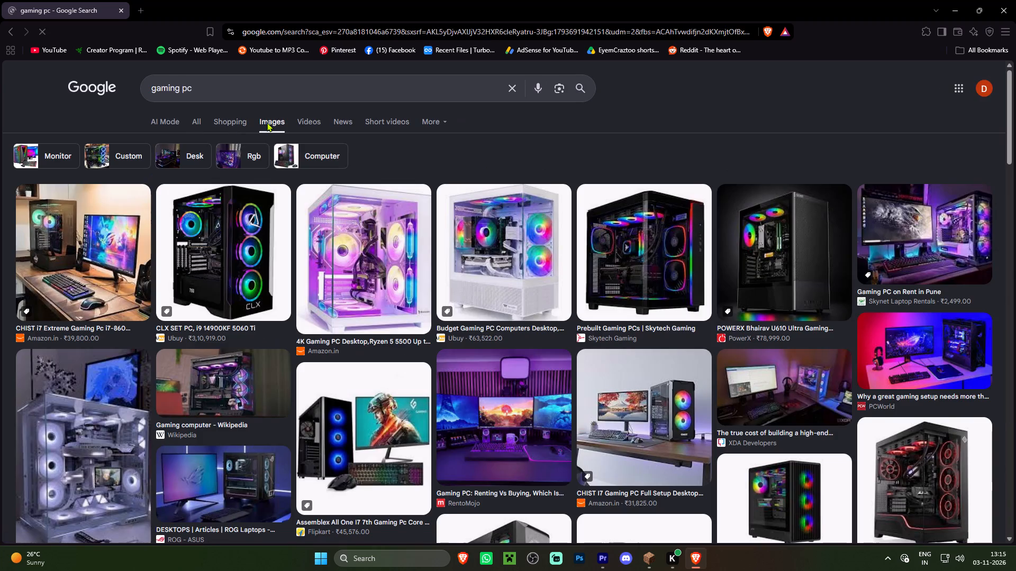
Save the CLX SET PC, i9 14900KF 5060 Ti image from the Ubuy result to the Downloads folder as an AVIF file.
click(246, 255)
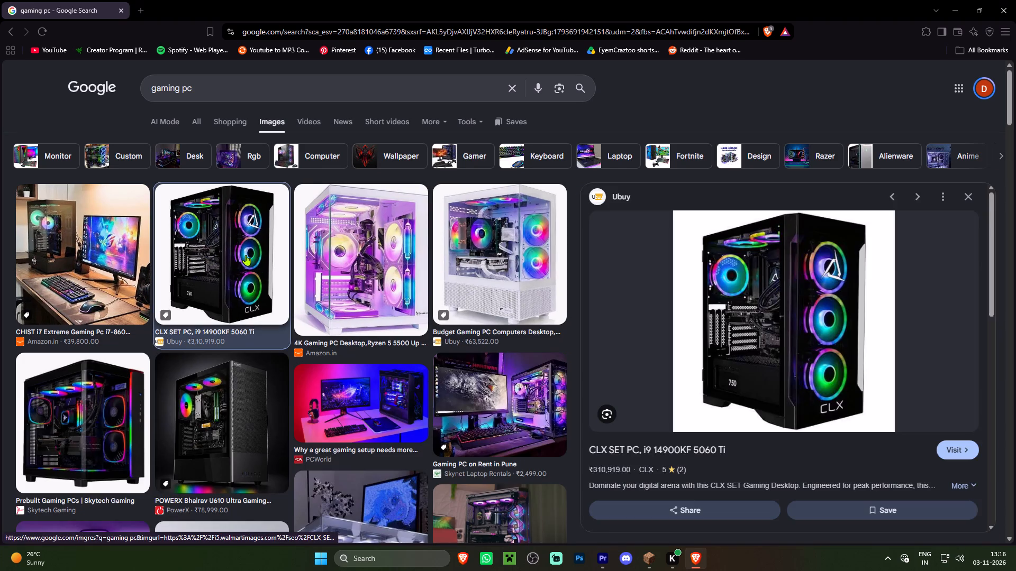
right_click(750, 320)
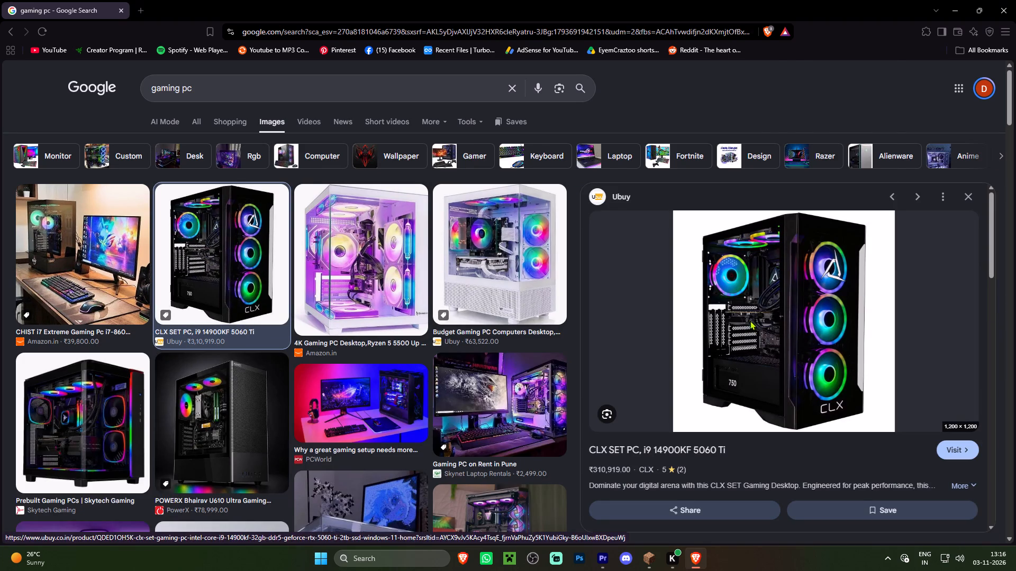
click(818, 207)
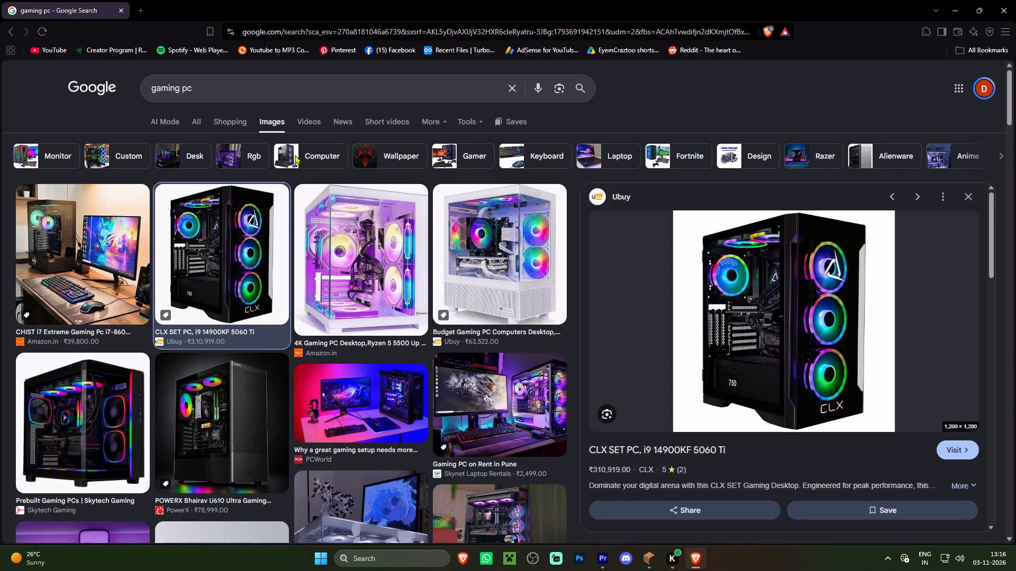
click(36, 158)
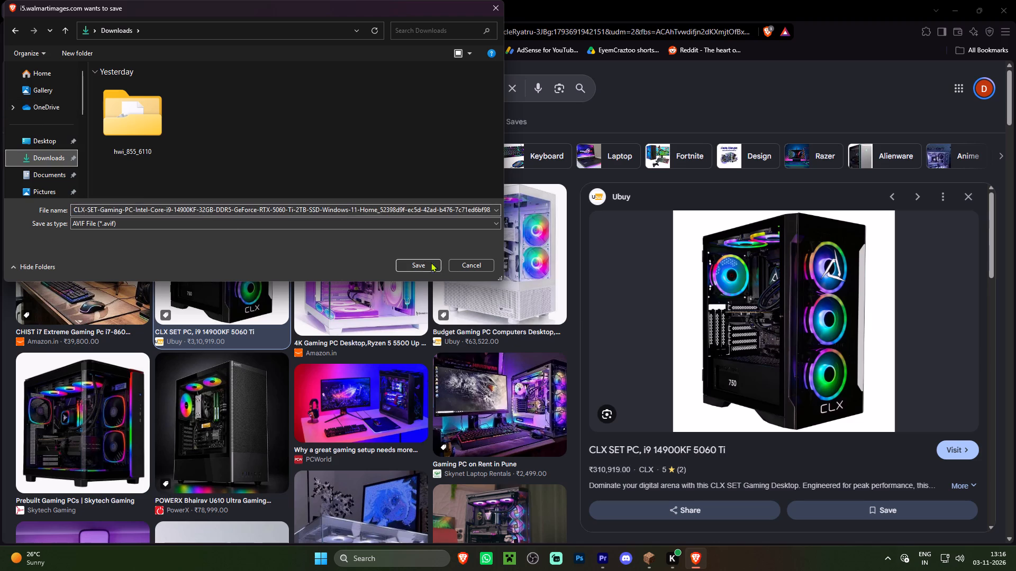
click(424, 261)
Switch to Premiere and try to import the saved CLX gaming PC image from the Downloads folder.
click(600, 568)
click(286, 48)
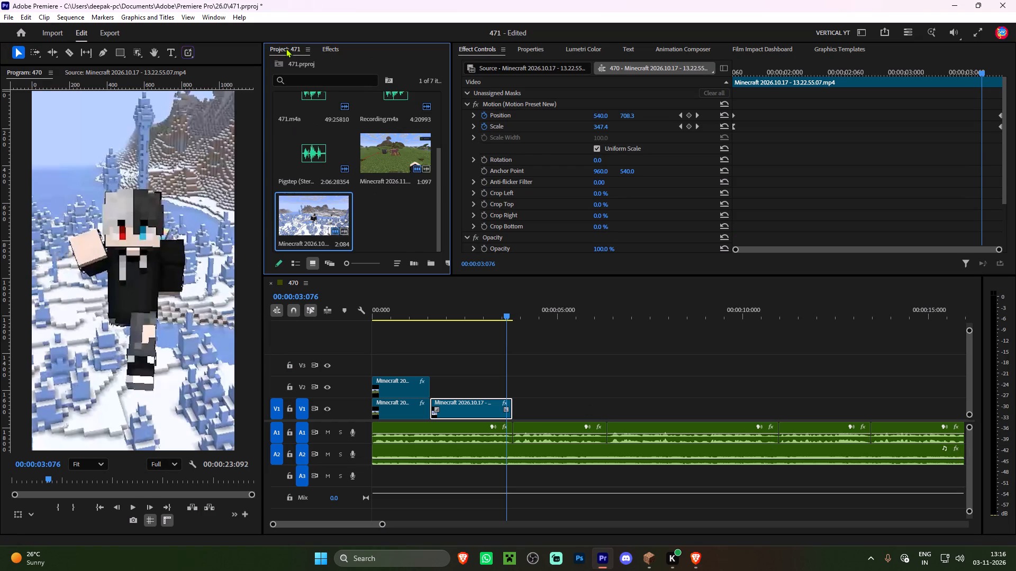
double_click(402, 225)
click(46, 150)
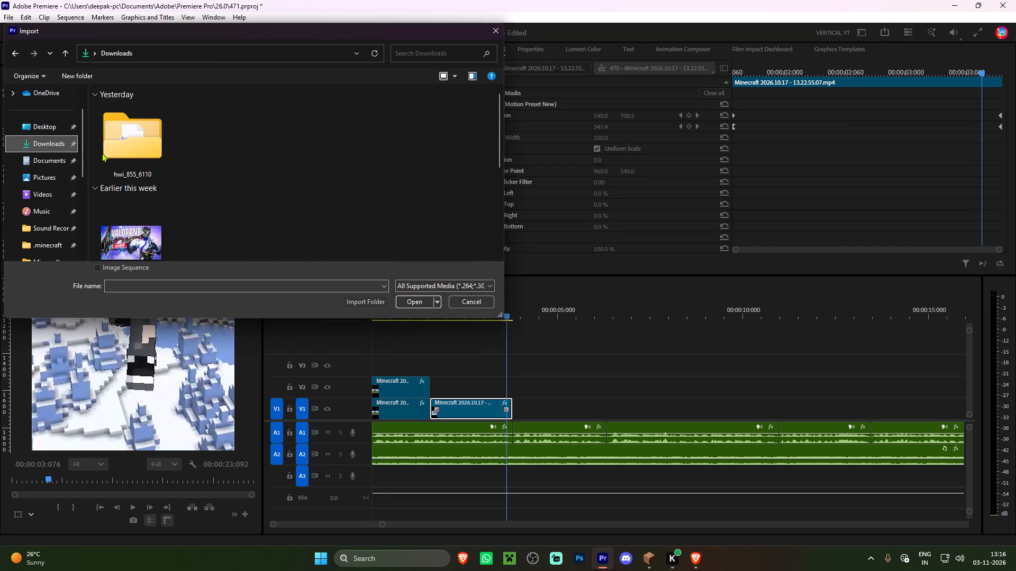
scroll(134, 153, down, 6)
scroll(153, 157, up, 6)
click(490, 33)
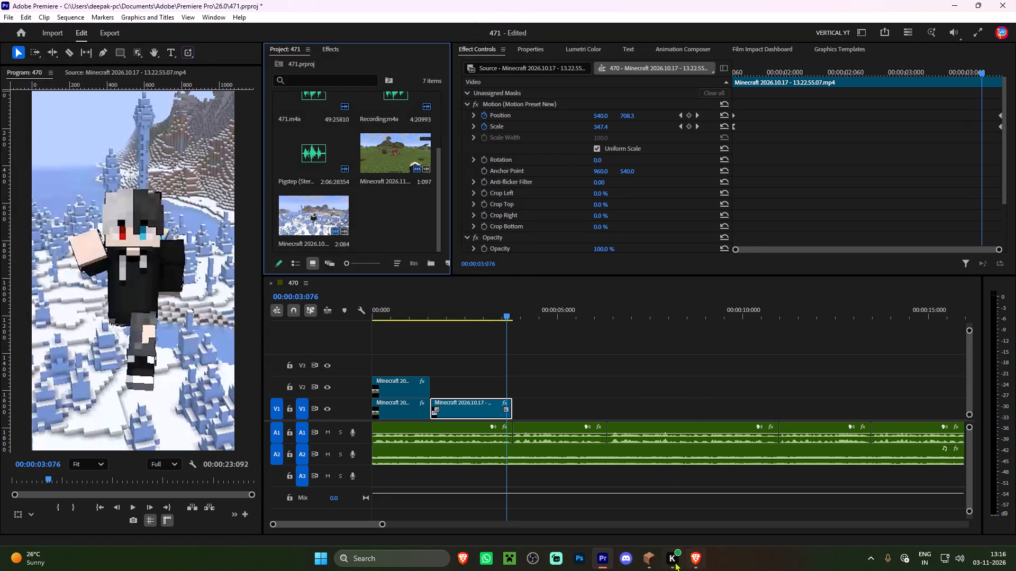
Switch to the Brave browser and look through the "gaming pc" image results.
click(701, 559)
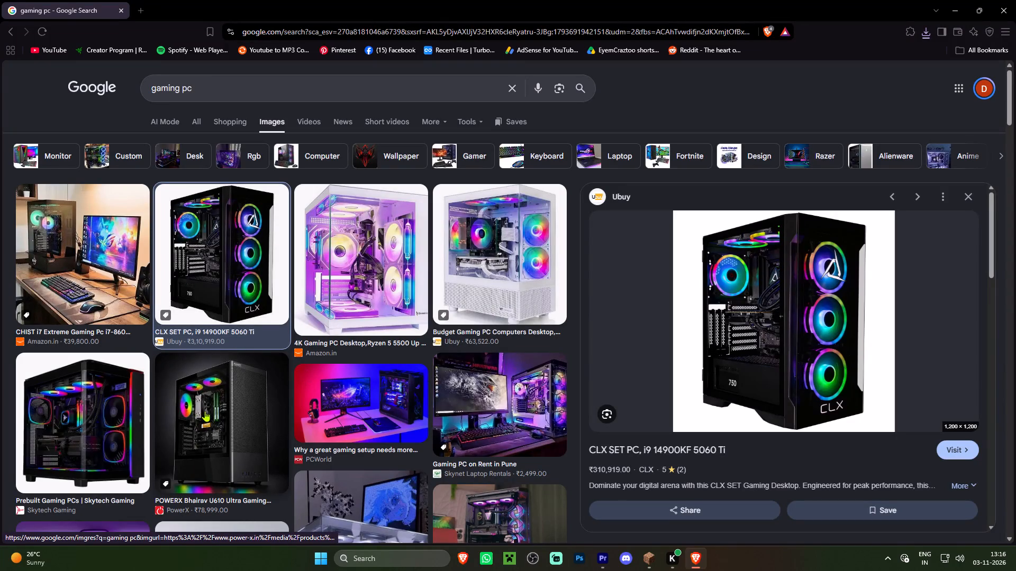
scroll(213, 440, down, 5)
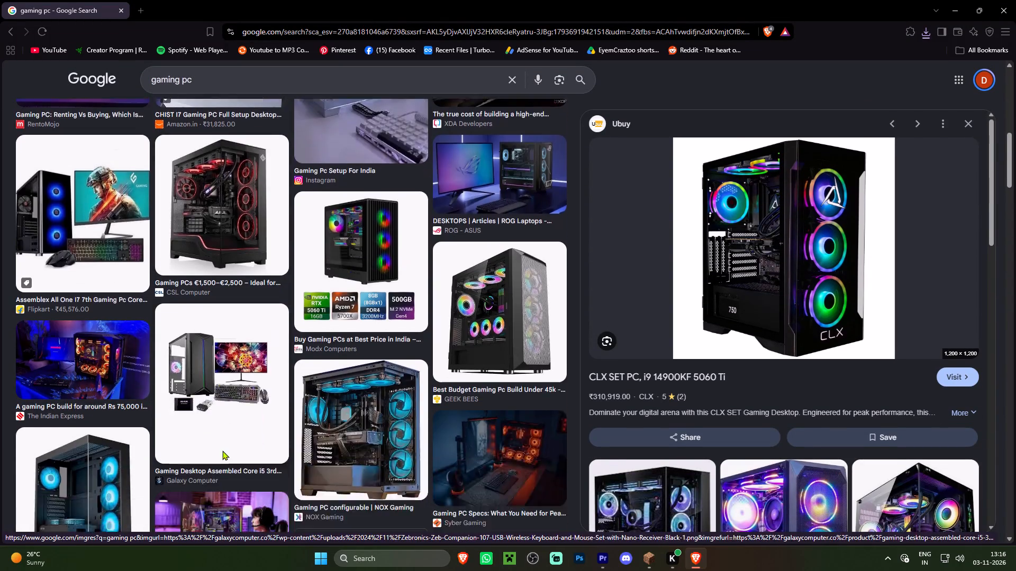
scroll(222, 450, up, 8)
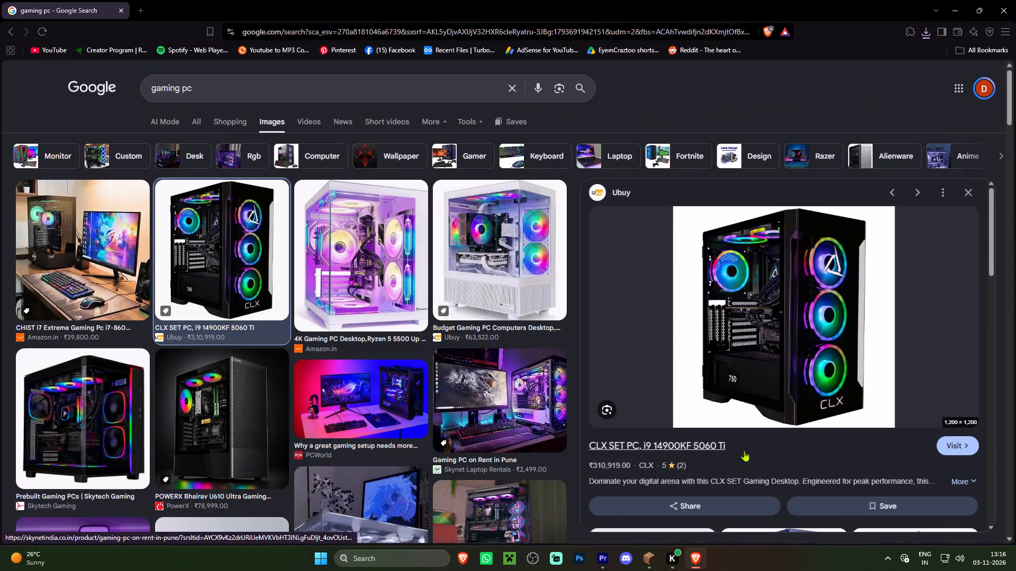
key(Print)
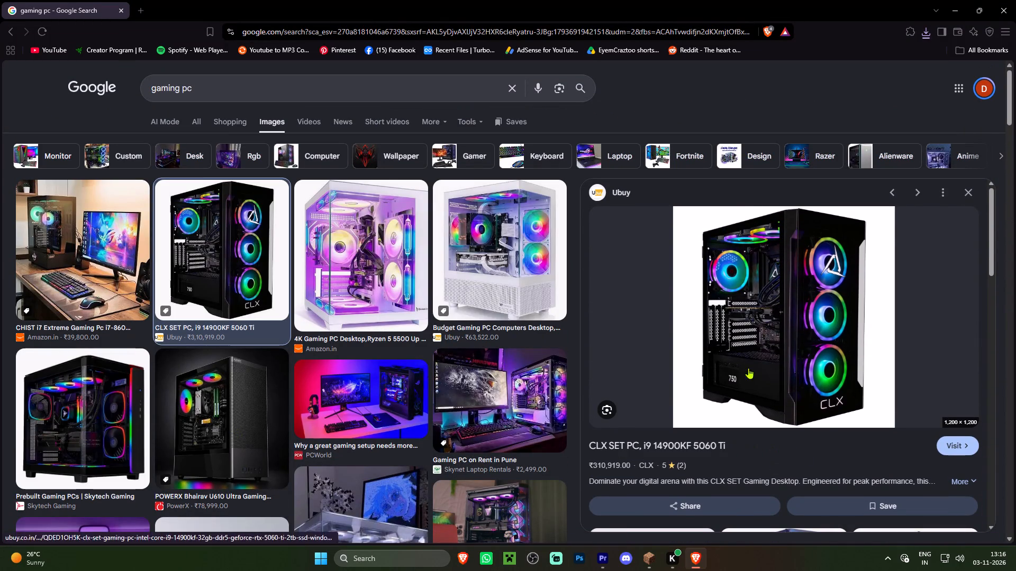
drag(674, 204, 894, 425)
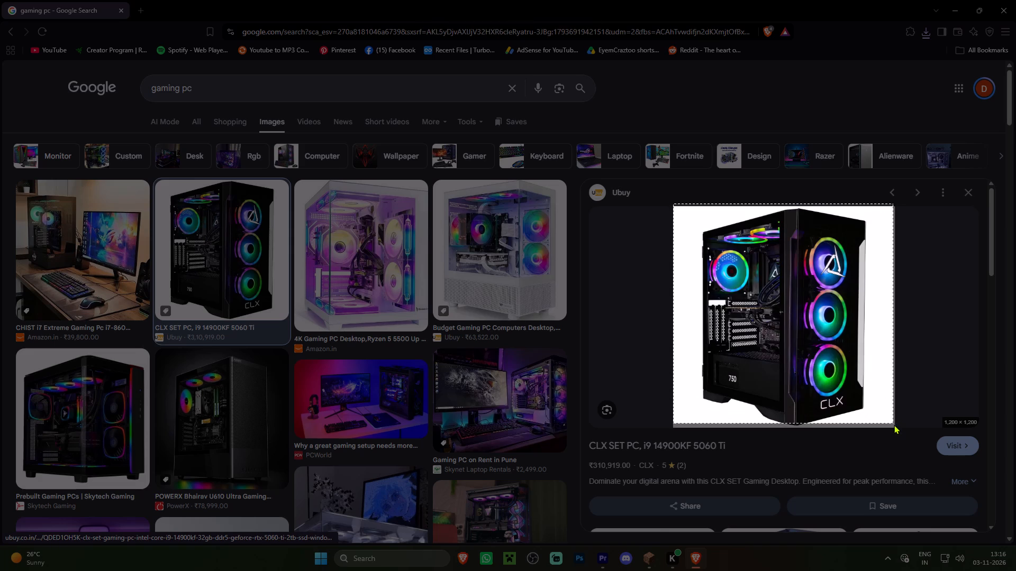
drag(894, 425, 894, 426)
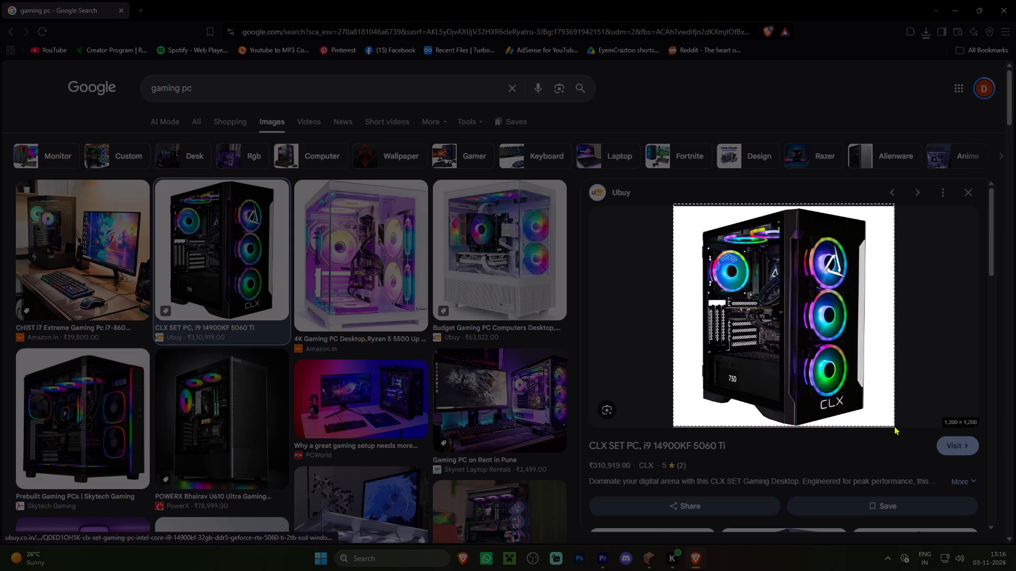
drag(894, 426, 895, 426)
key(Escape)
Take a screenshot cropped to the enlarged CLX SET PC preview image, including its white background.
key(Print)
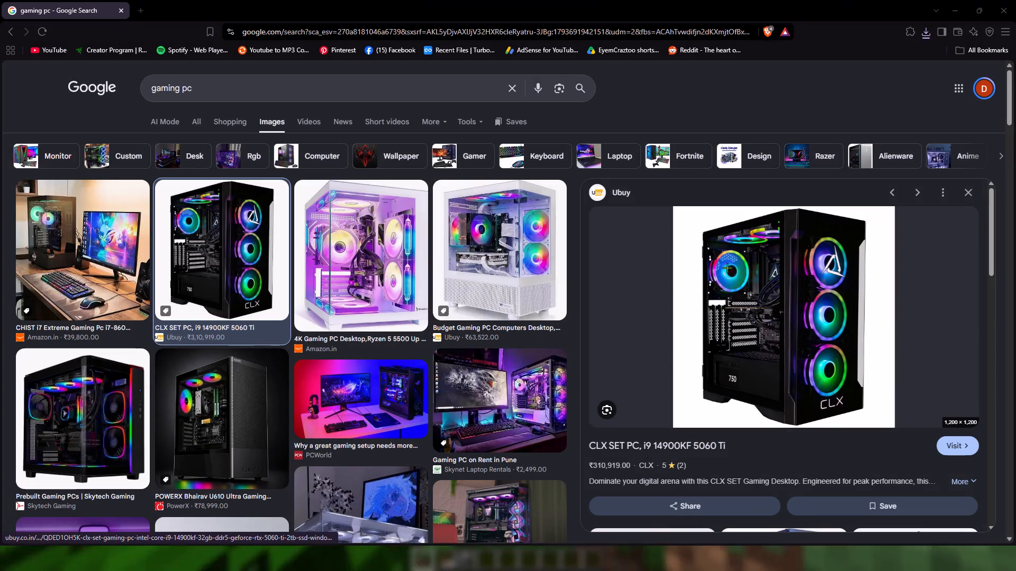
drag(674, 207, 856, 360)
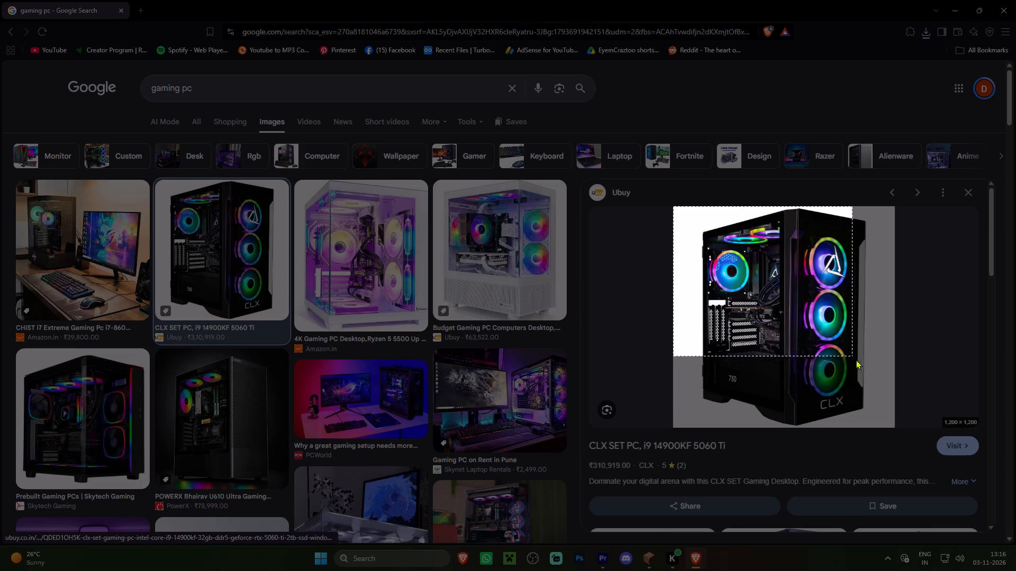
drag(856, 360, 895, 427)
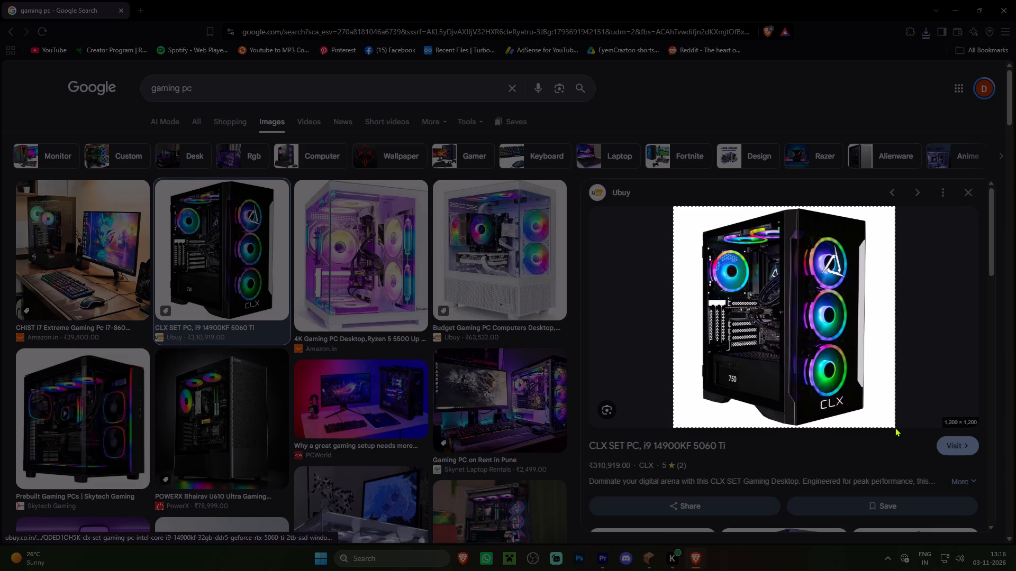
drag(895, 427, 893, 427)
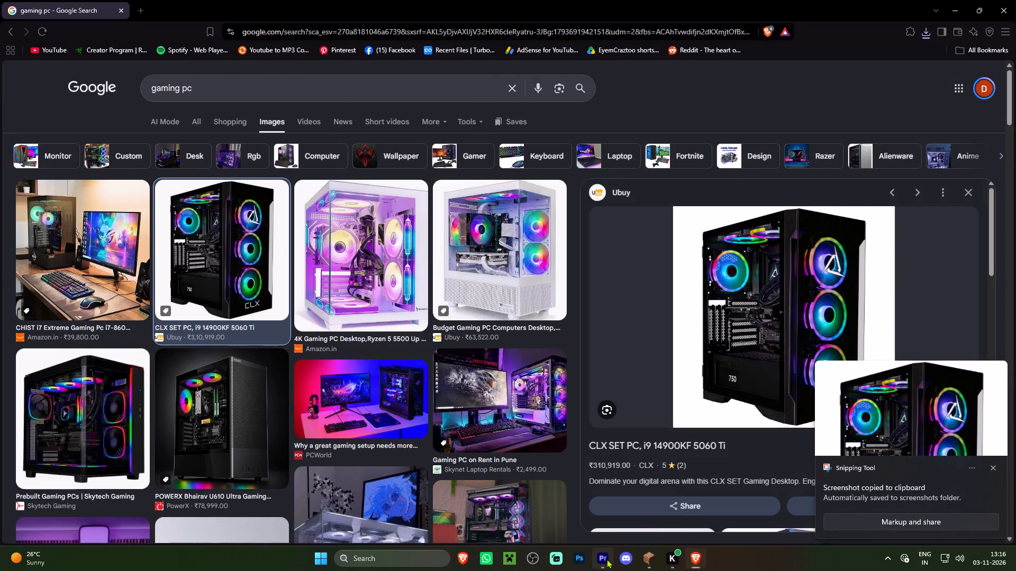
Switch to Premiere and import Screenshot 2026-11-03 131640.png from the Screenshots folder in Pictures.
click(606, 559)
double_click(395, 215)
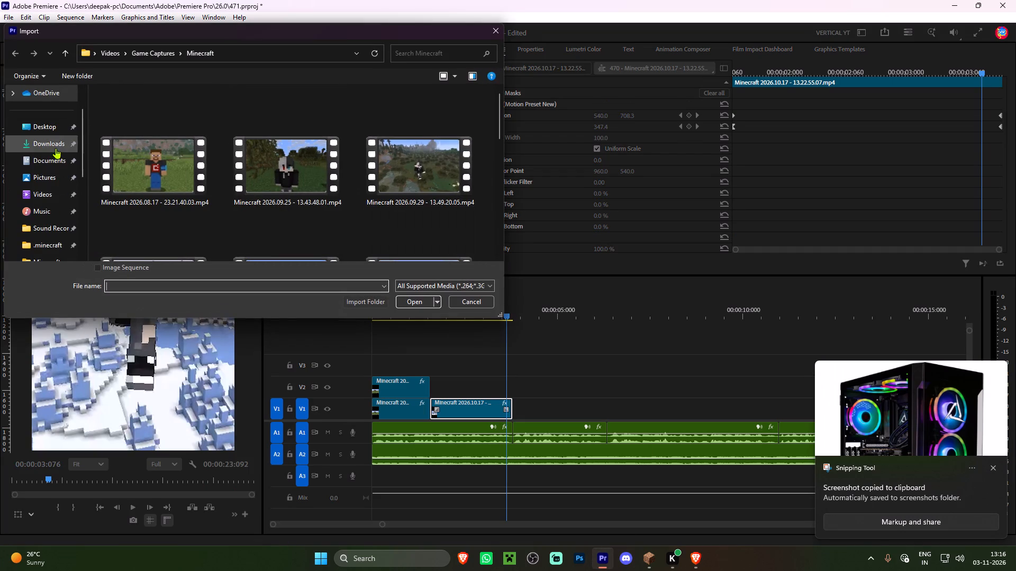
click(55, 174)
double_click(345, 115)
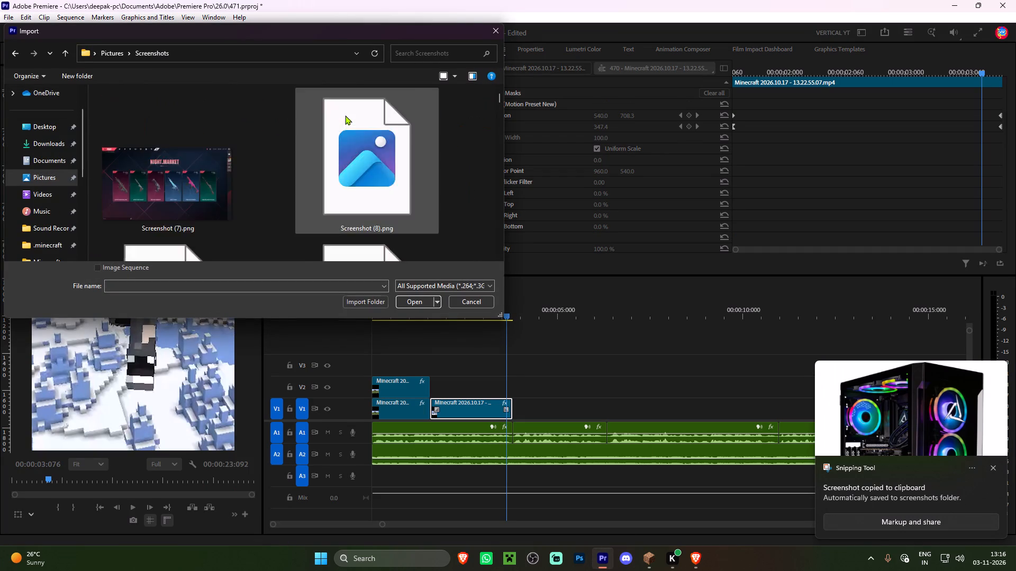
scroll(353, 137, down, 20)
scroll(353, 137, down, 13)
double_click(386, 185)
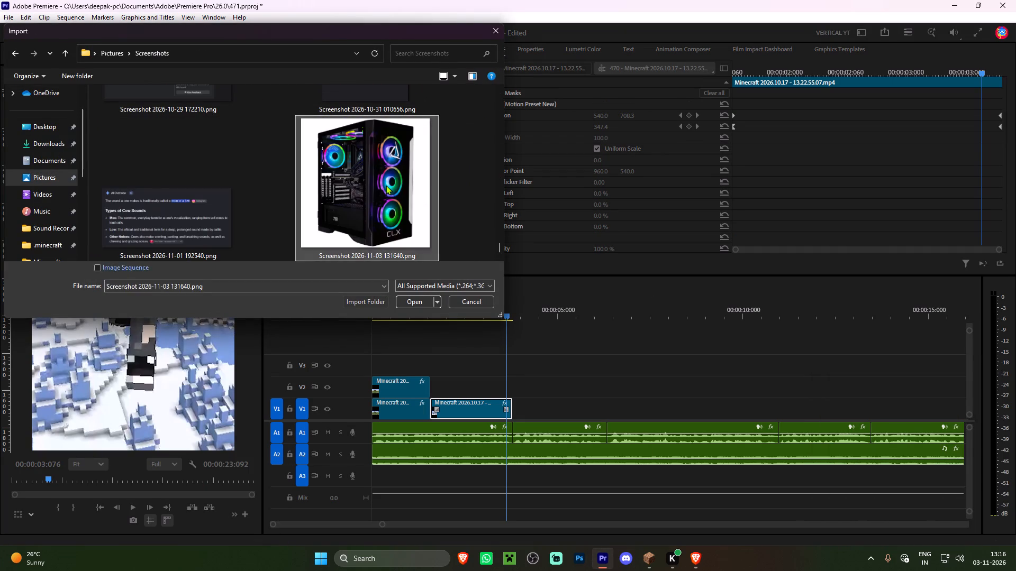
Place the PC screenshot on V2 starting at about 00:00:02:040 and trim its end to match the Minecraft clip below.
drag(383, 207, 447, 386)
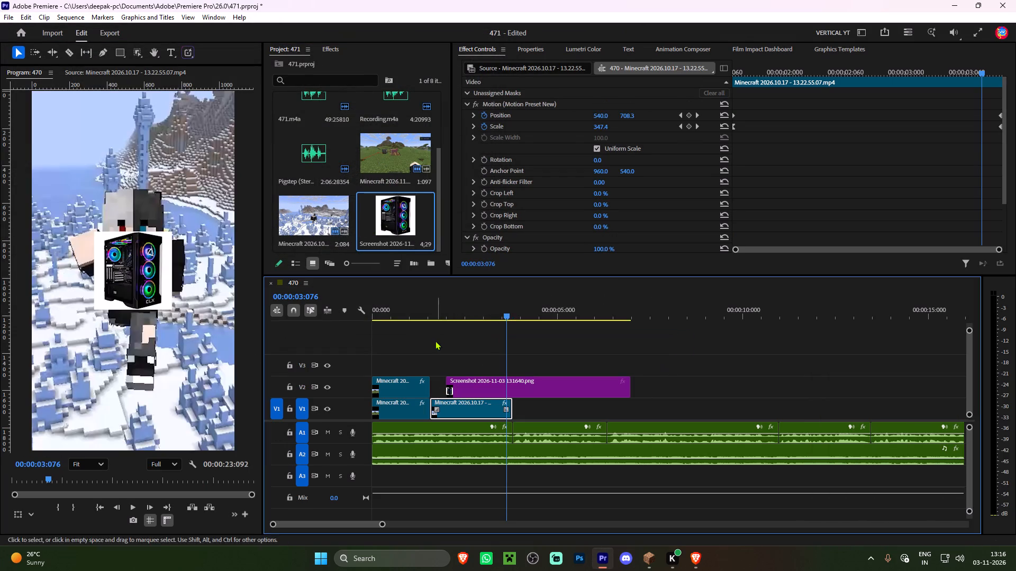
click(429, 308)
key(space)
key(space)
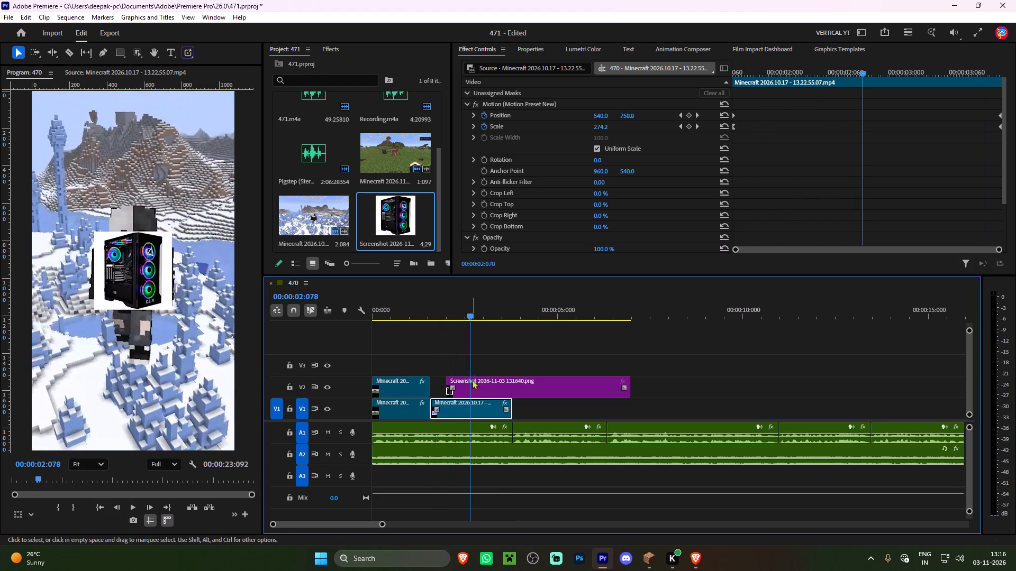
drag(479, 388, 491, 386)
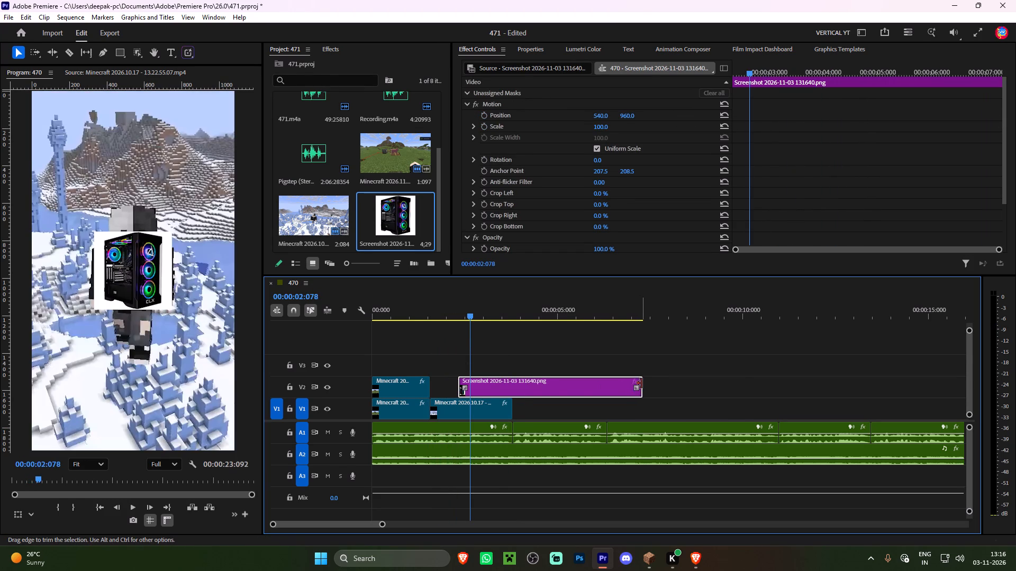
drag(641, 383, 513, 392)
Set the playhead to 00:00:02:057 over the PC image and search the effects for "key".
alt+scroll(460, 363, up, 17)
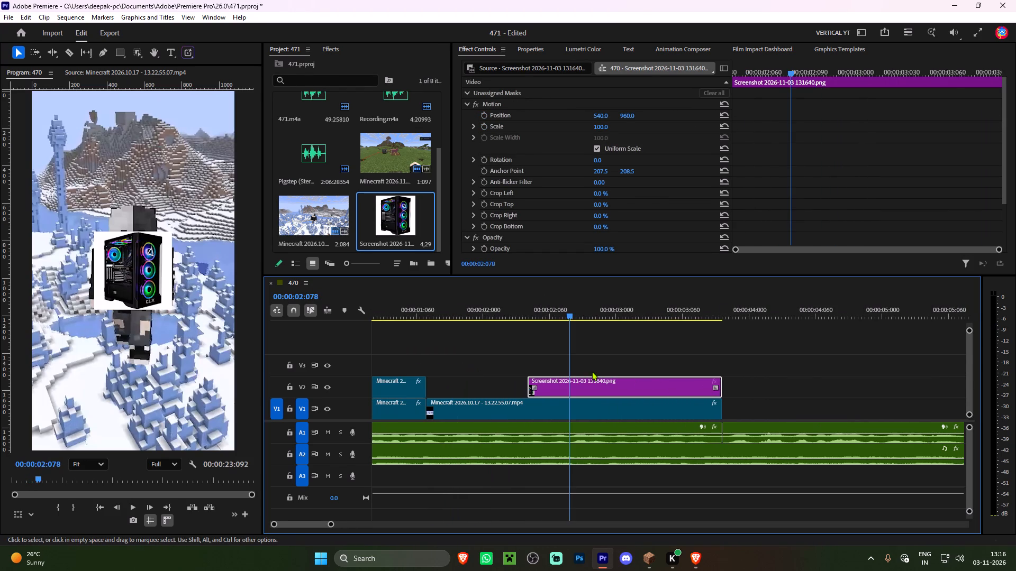
drag(557, 311, 545, 315)
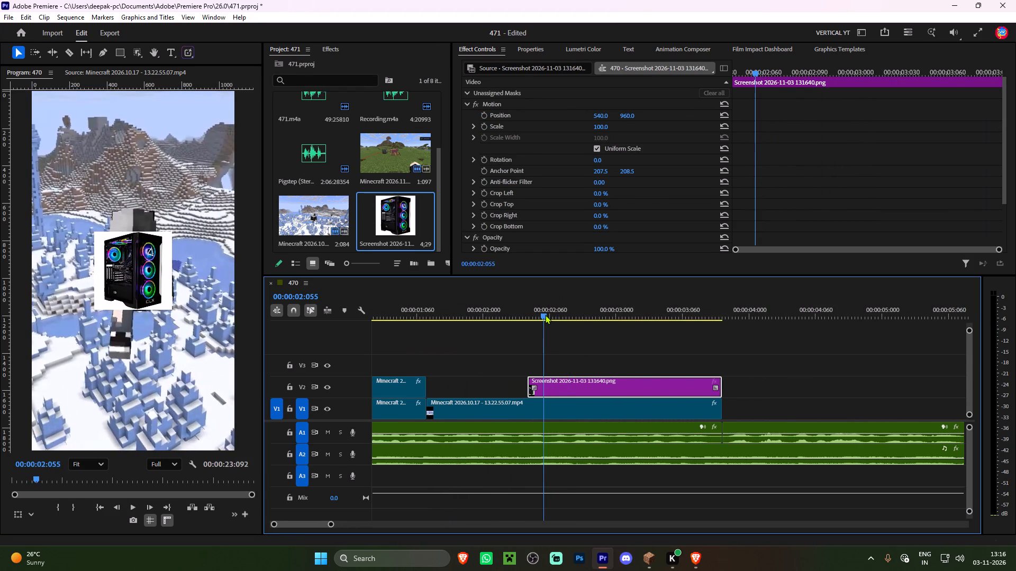
drag(545, 315, 548, 315)
alt+scroll(568, 343, up, 4)
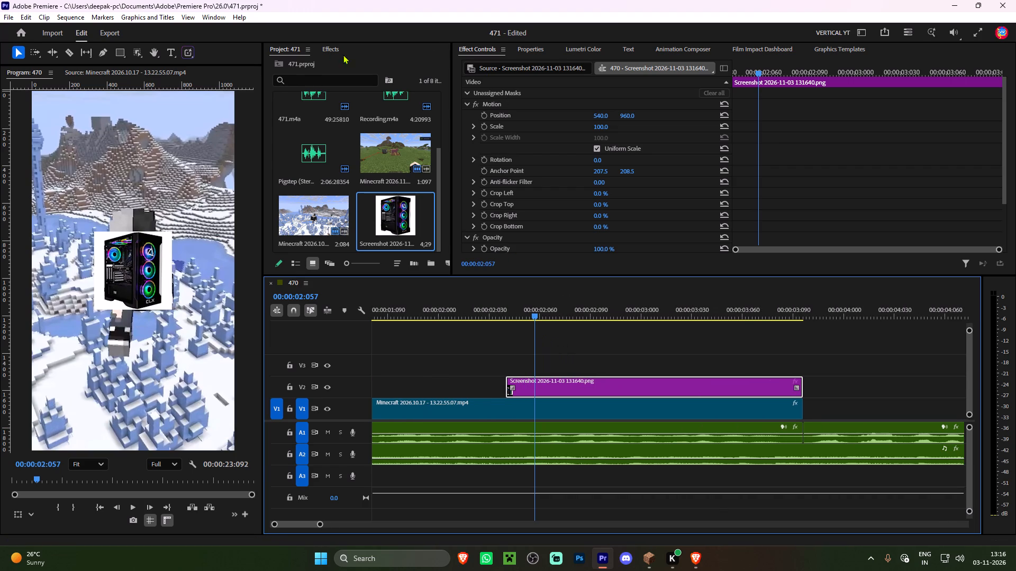
click(324, 48)
click(306, 66)
text(key)
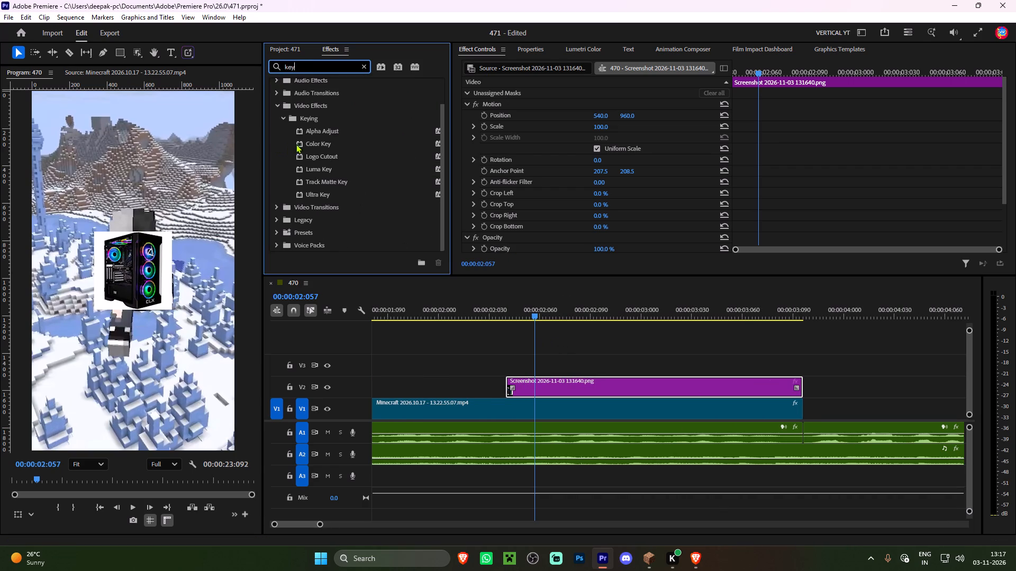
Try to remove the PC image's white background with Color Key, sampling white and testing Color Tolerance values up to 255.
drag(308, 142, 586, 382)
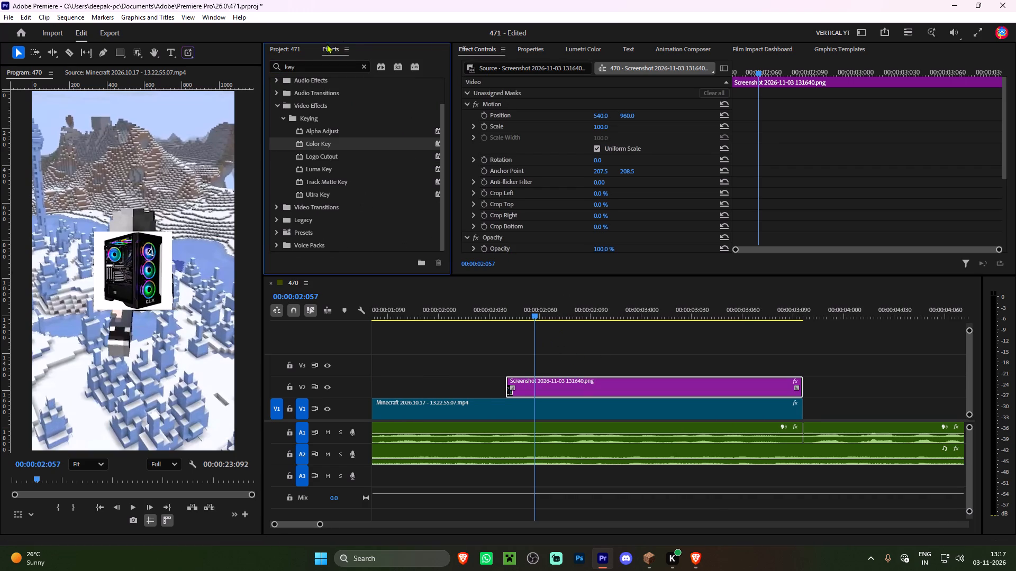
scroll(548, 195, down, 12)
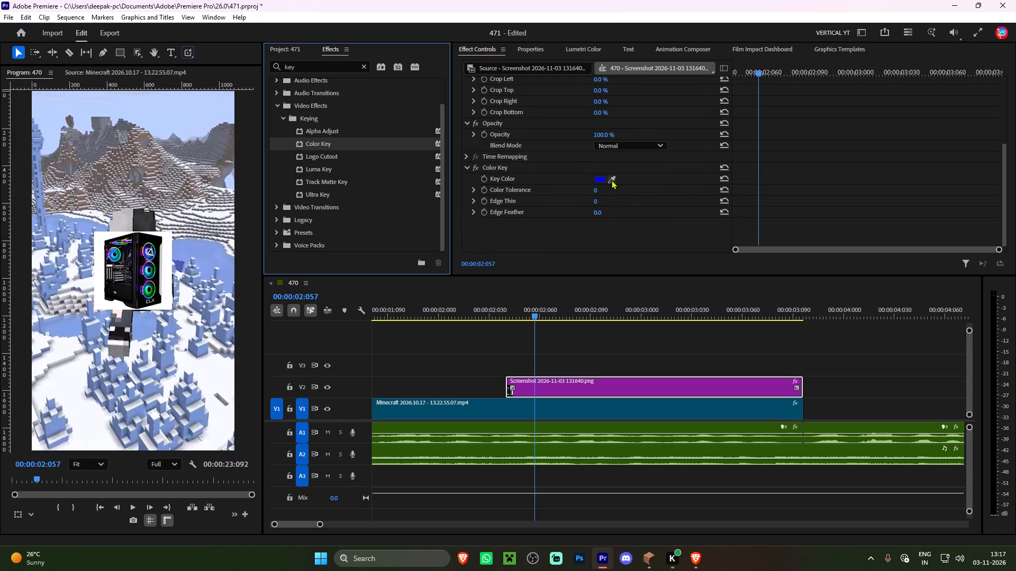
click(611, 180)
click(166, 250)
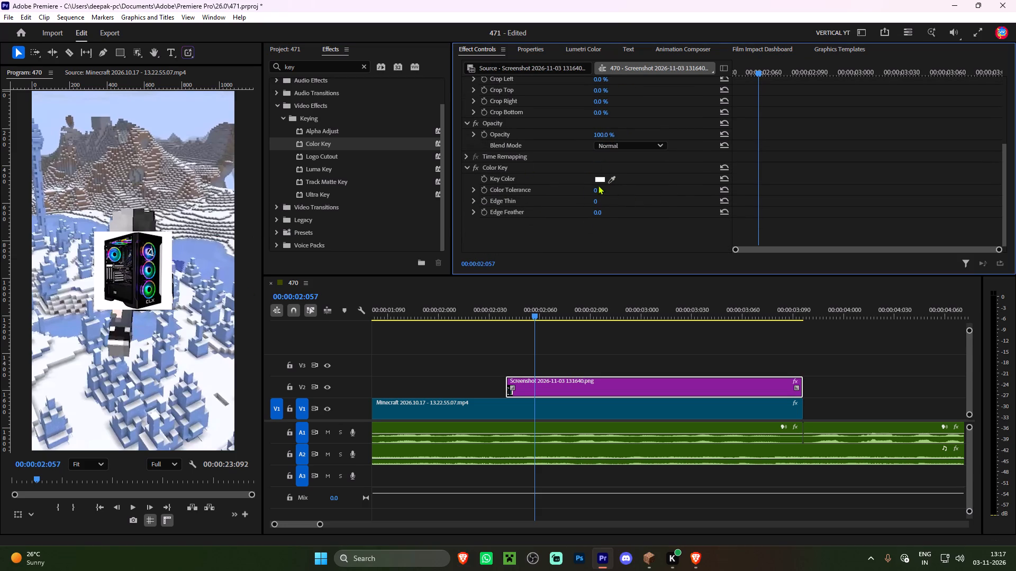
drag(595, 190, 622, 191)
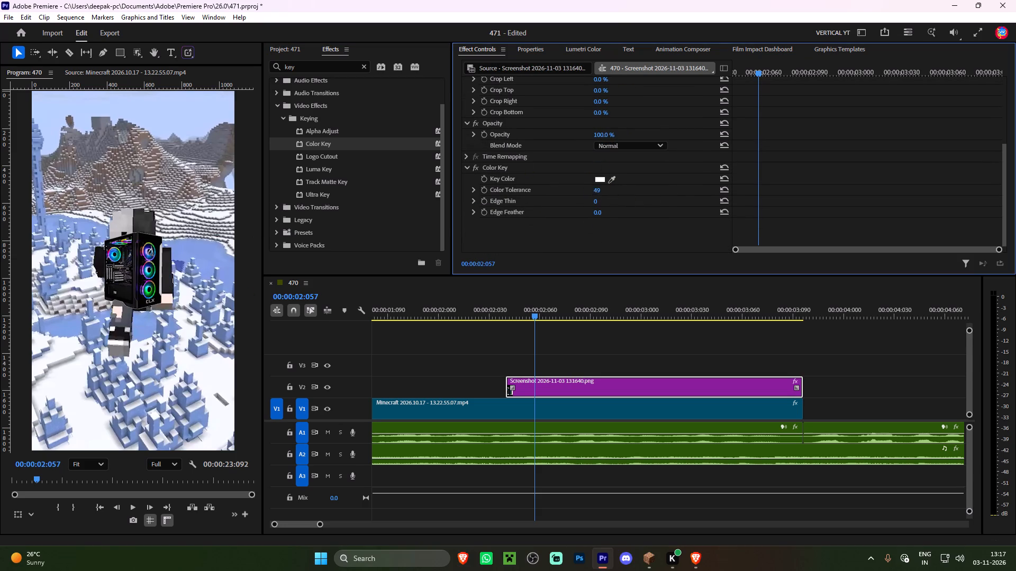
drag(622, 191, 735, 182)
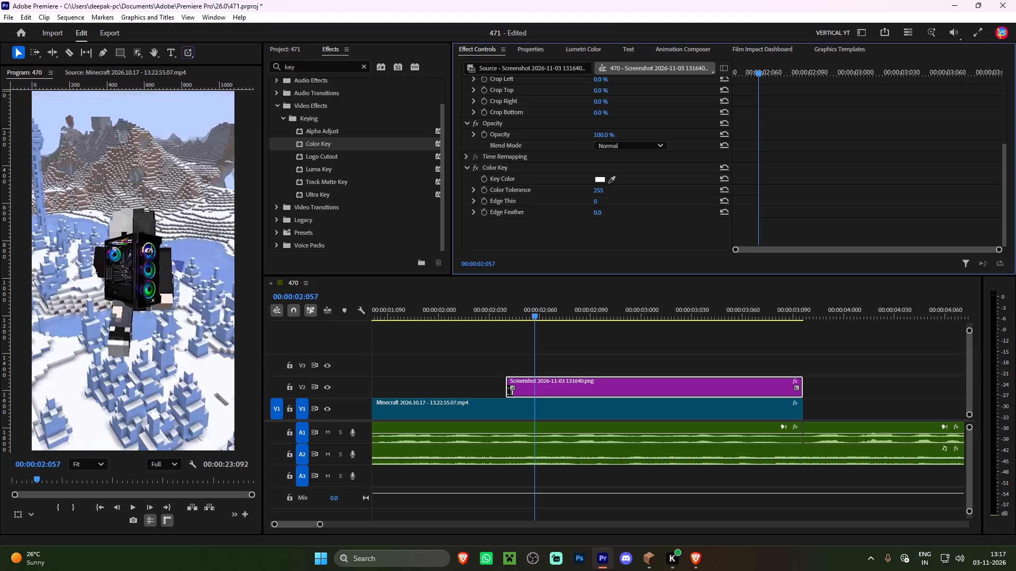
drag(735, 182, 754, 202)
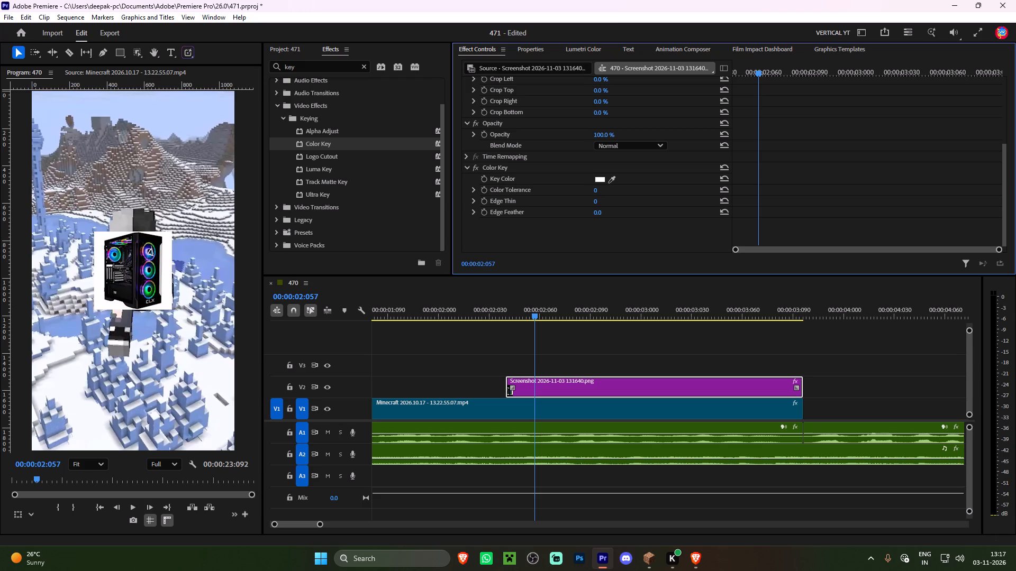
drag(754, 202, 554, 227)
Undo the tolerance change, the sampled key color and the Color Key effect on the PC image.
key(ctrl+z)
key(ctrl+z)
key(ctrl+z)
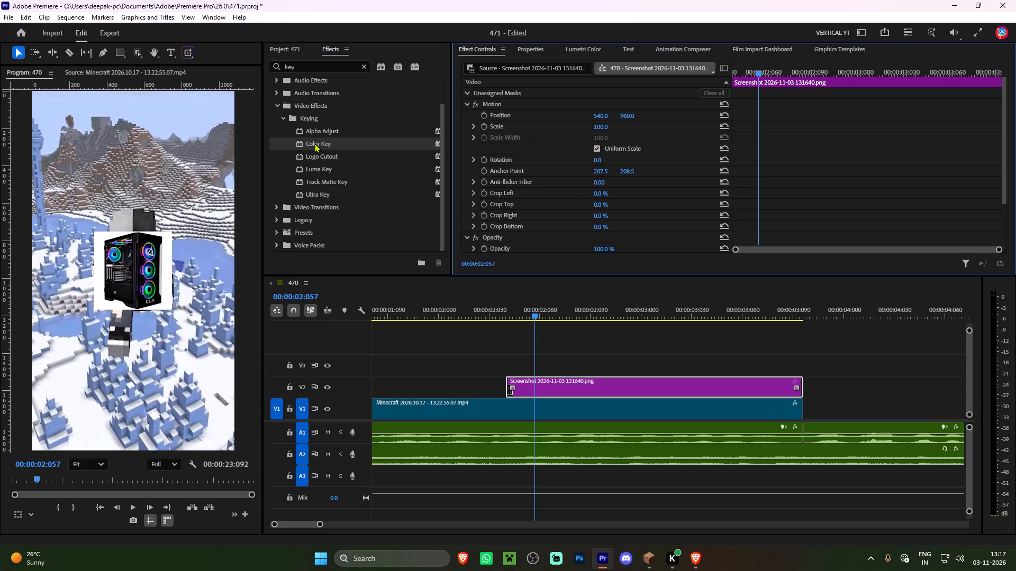
Apply Ultra Key to the PC image clip and sample its white background as the key color.
drag(328, 195, 537, 391)
scroll(544, 139, down, 16)
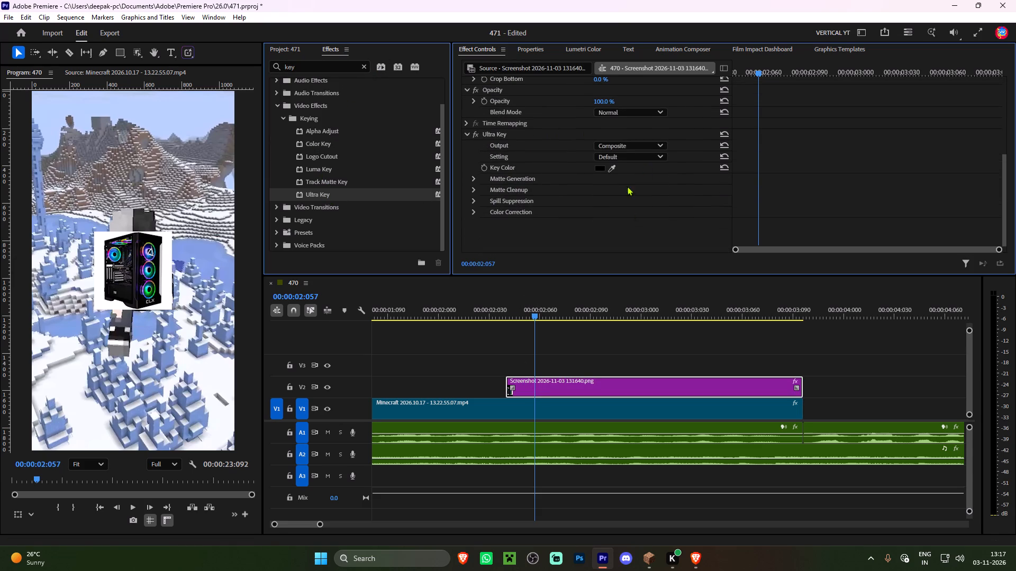
click(614, 167)
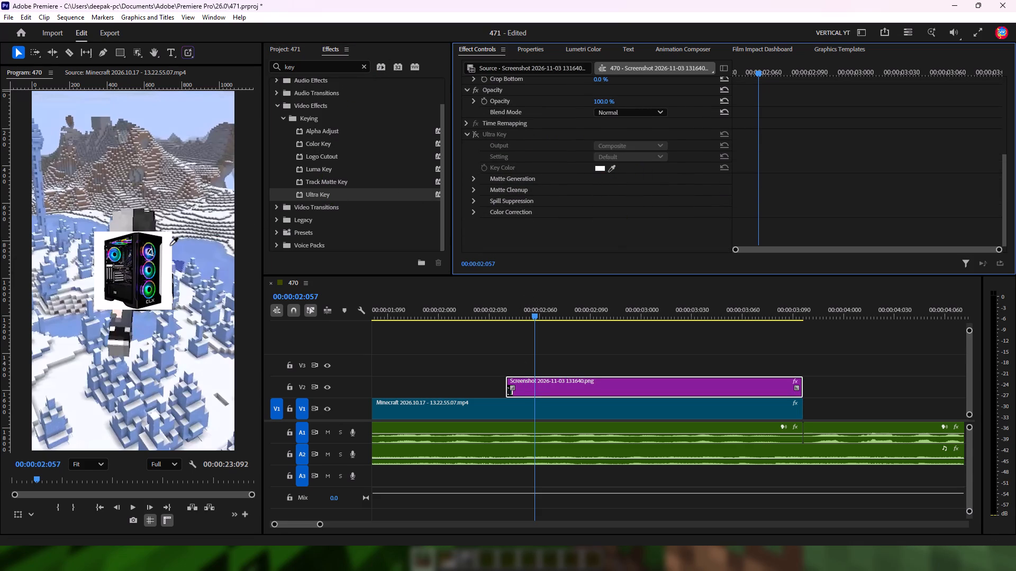
click(170, 245)
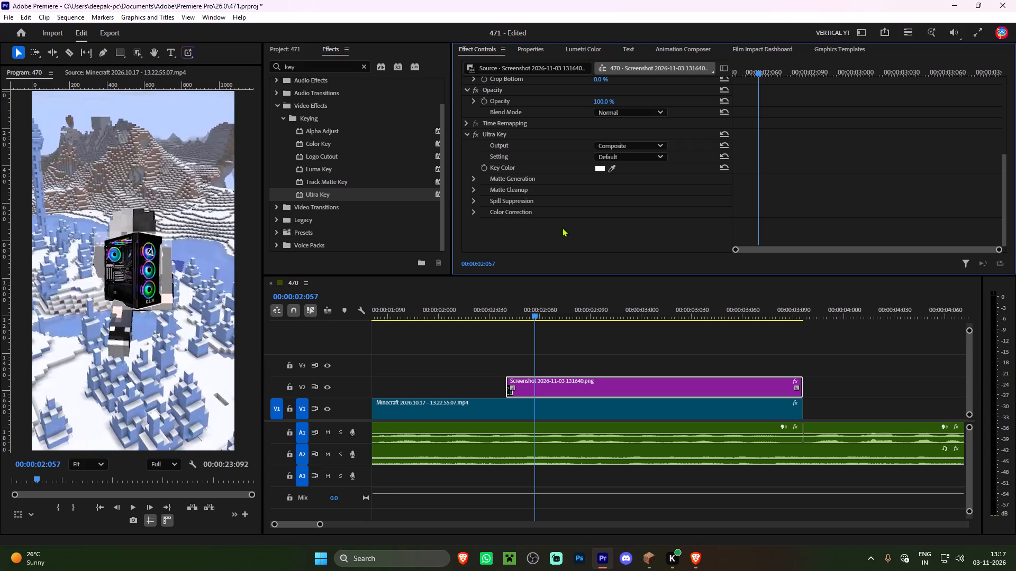
Set the Ultra Key's Matte Generation Tolerance to 100.
scroll(518, 153, down, 1)
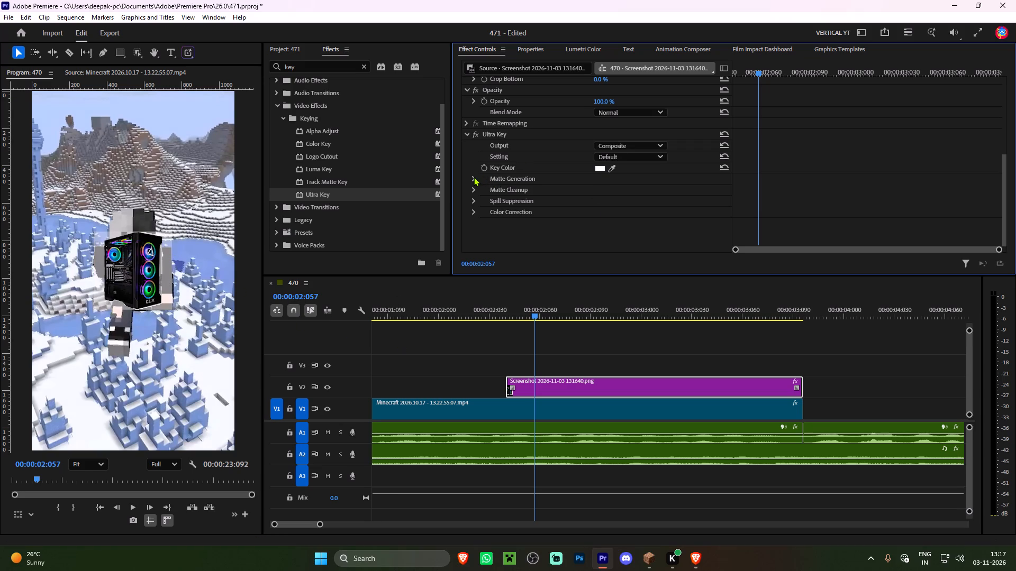
click(474, 177)
click(474, 177)
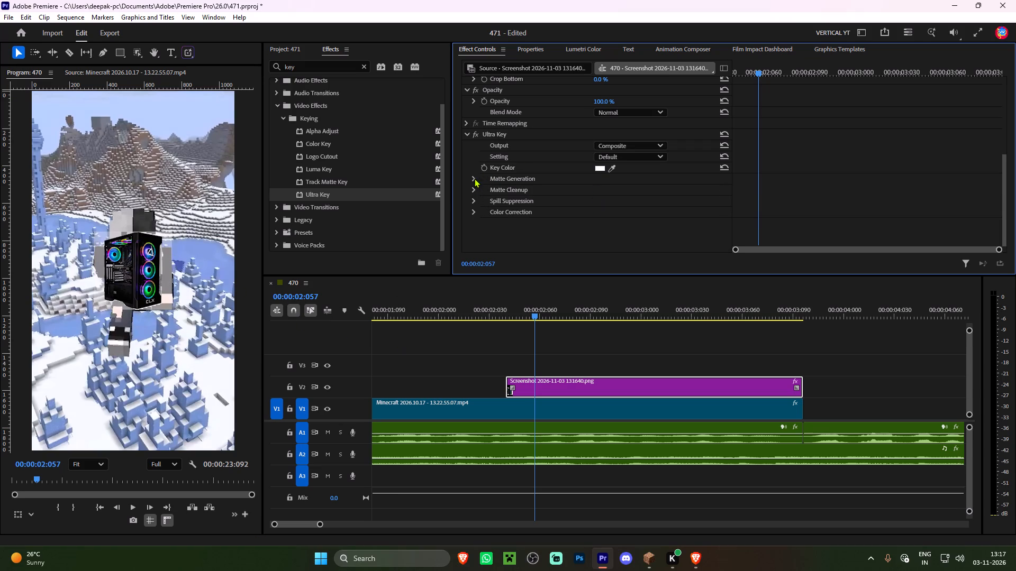
click(471, 178)
drag(601, 222, 606, 222)
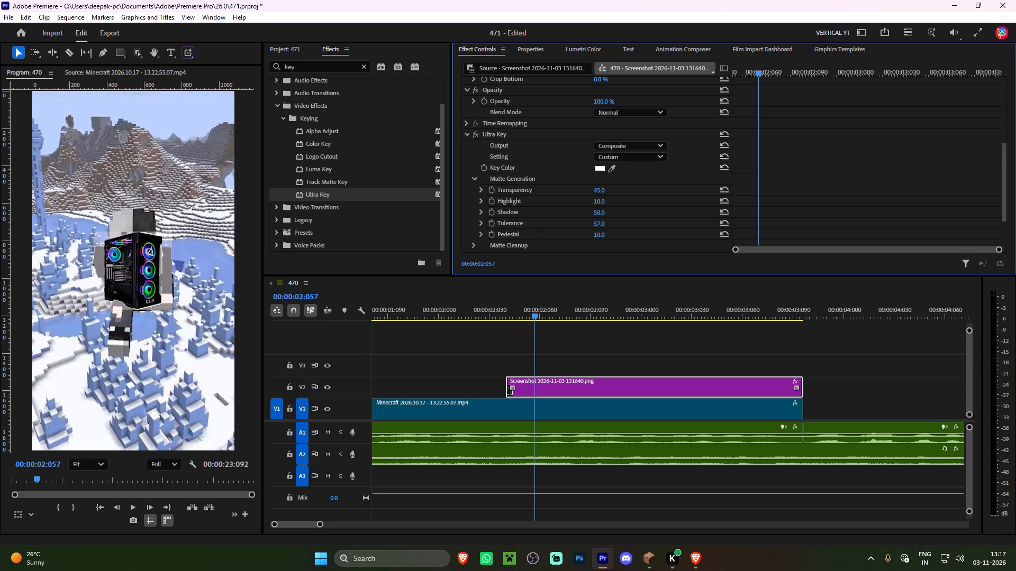
drag(606, 222, 642, 223)
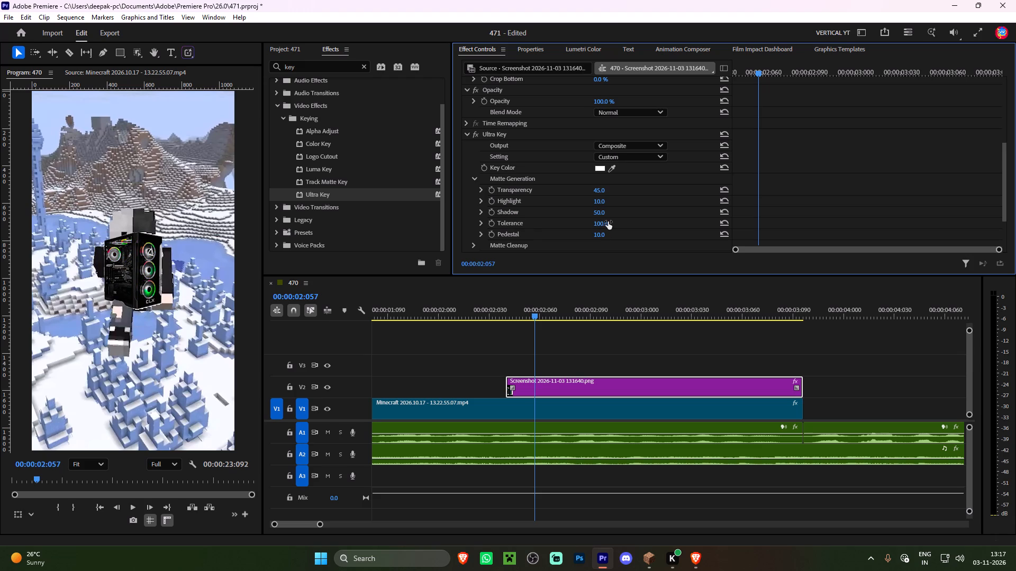
Remove the Ultra Key effect from the PC image clip.
key(space)
key(space)
right_click(592, 382)
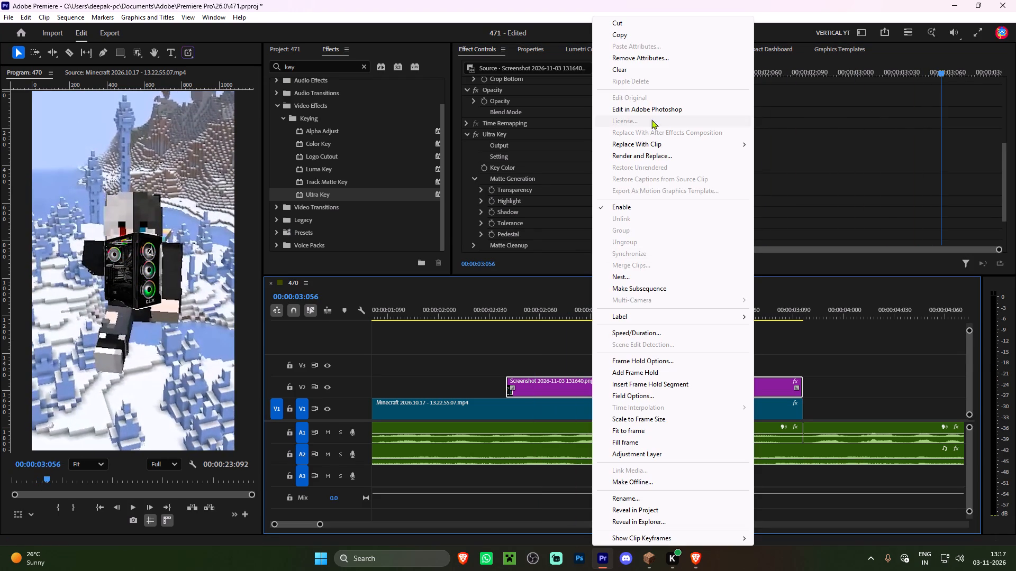
click(625, 77)
click(804, 234)
right_click(526, 133)
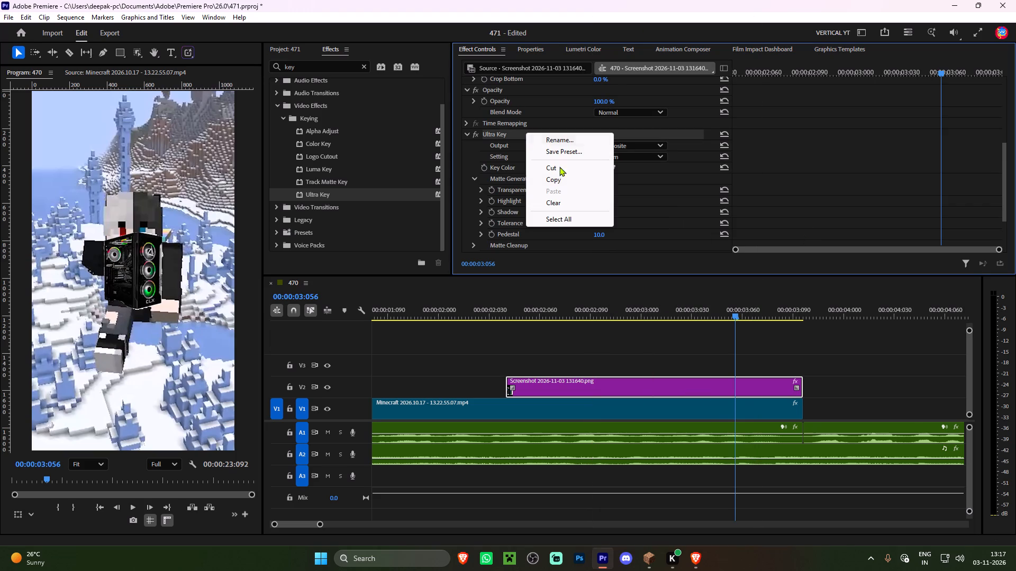
click(563, 204)
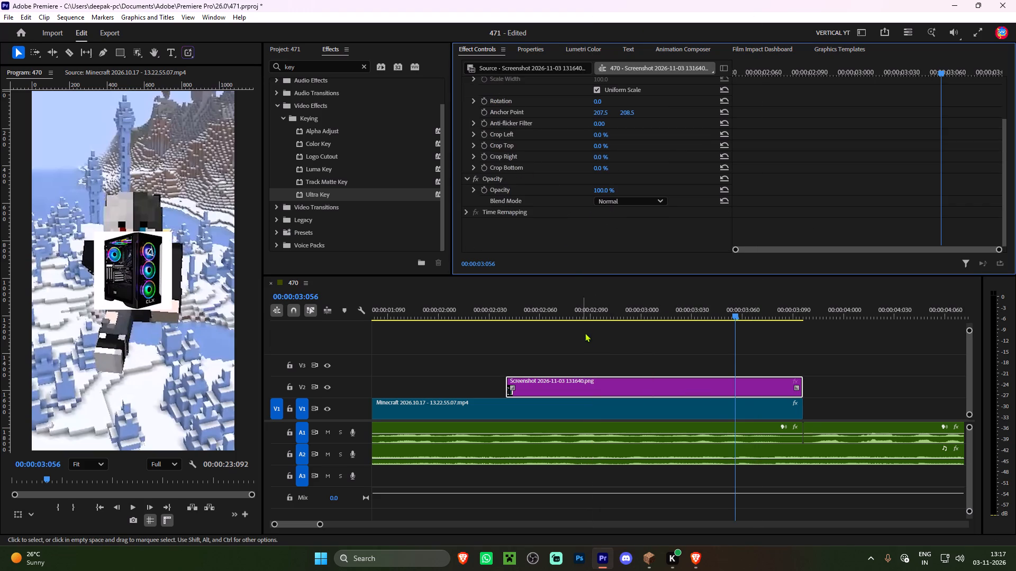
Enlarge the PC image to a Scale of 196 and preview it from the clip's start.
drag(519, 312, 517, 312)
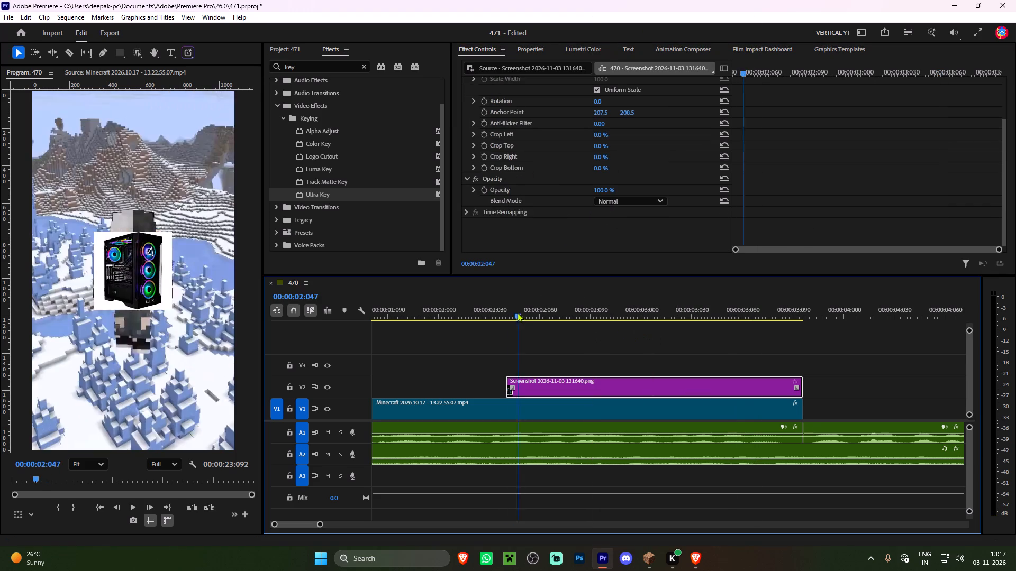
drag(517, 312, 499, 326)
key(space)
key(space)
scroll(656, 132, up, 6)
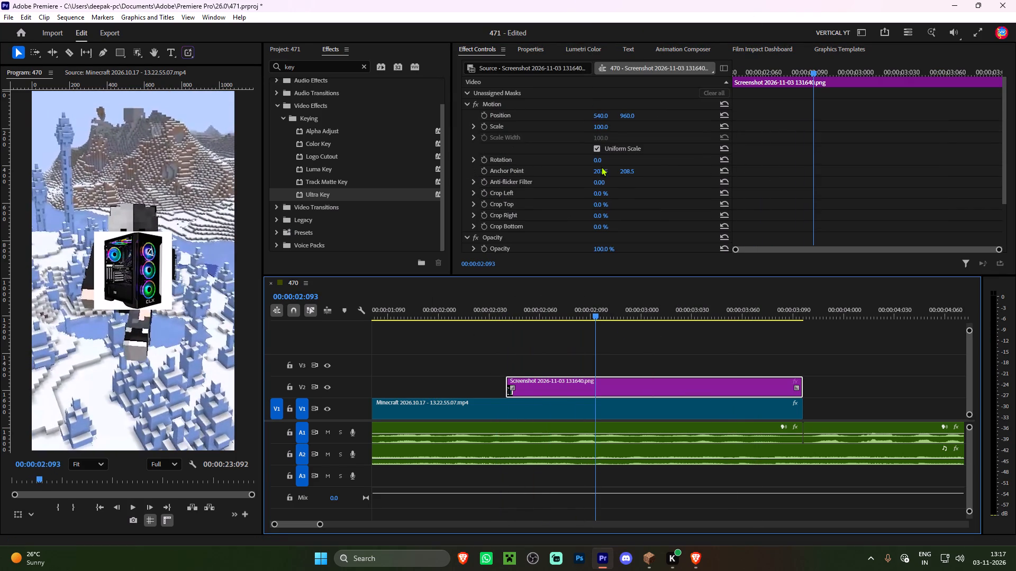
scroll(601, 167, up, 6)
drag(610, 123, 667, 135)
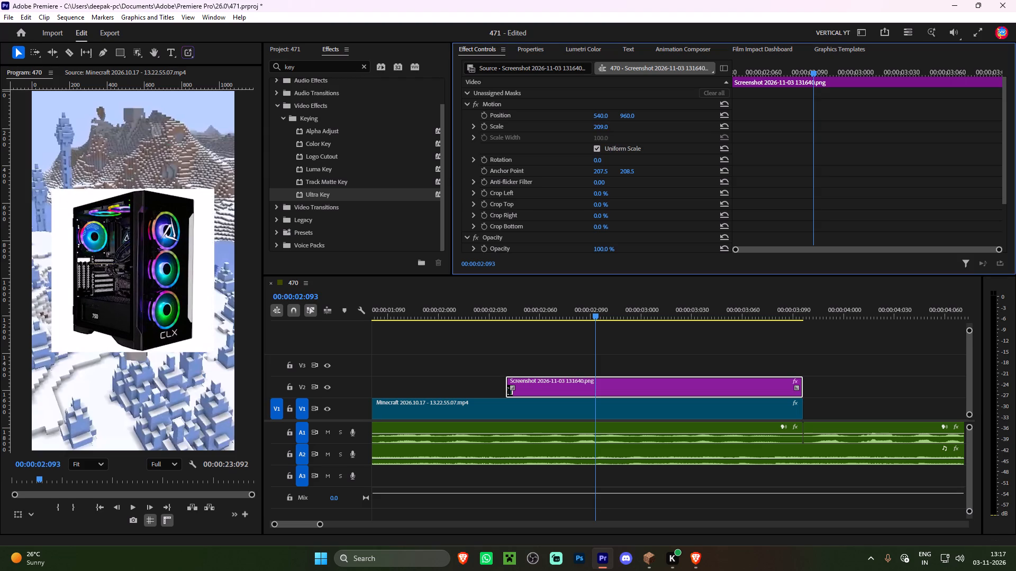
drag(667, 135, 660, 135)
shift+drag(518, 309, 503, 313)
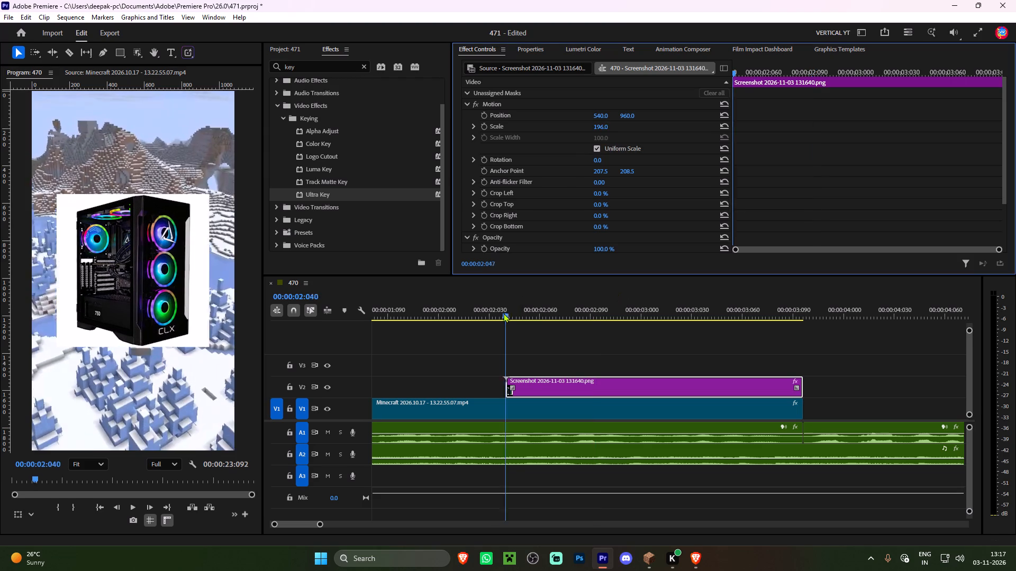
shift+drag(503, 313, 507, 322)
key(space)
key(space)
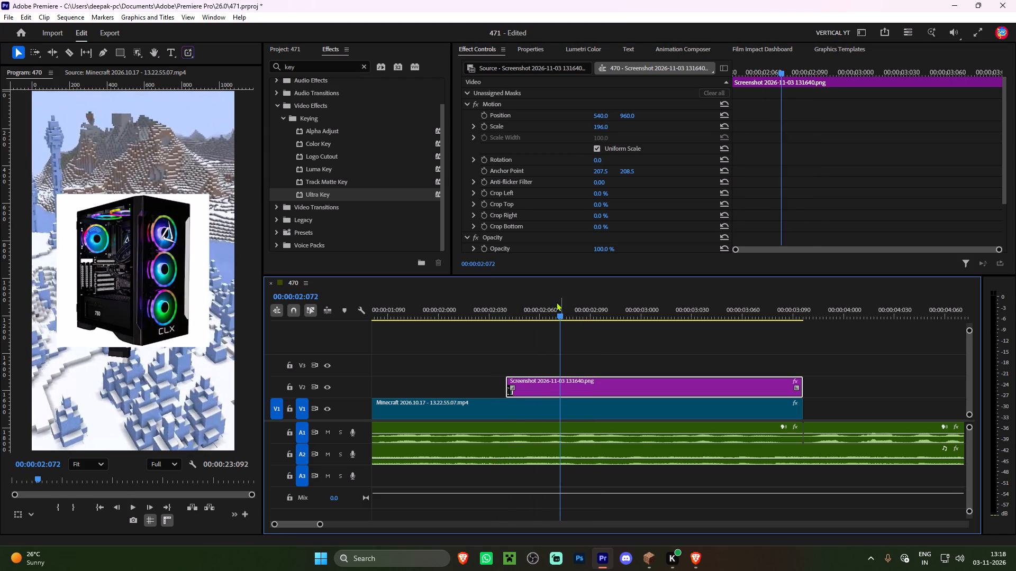
Keyframe the PC image's Scale from 0 at the clip's start (00:00:02:040) to 181 at 00:00:02:070.
shift+drag(536, 315, 510, 314)
click(485, 124)
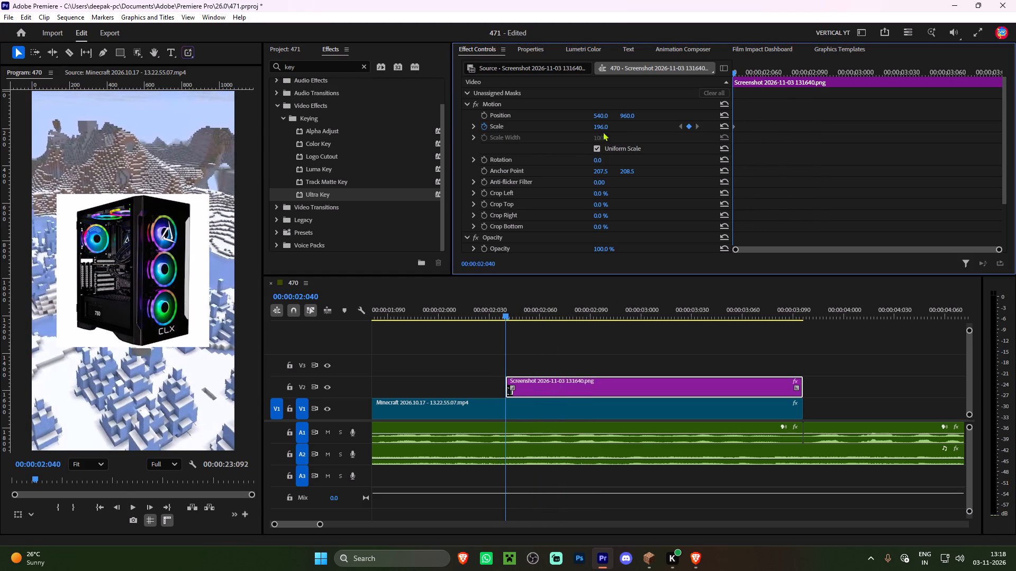
drag(604, 125, 364, 137)
key(space)
key(space)
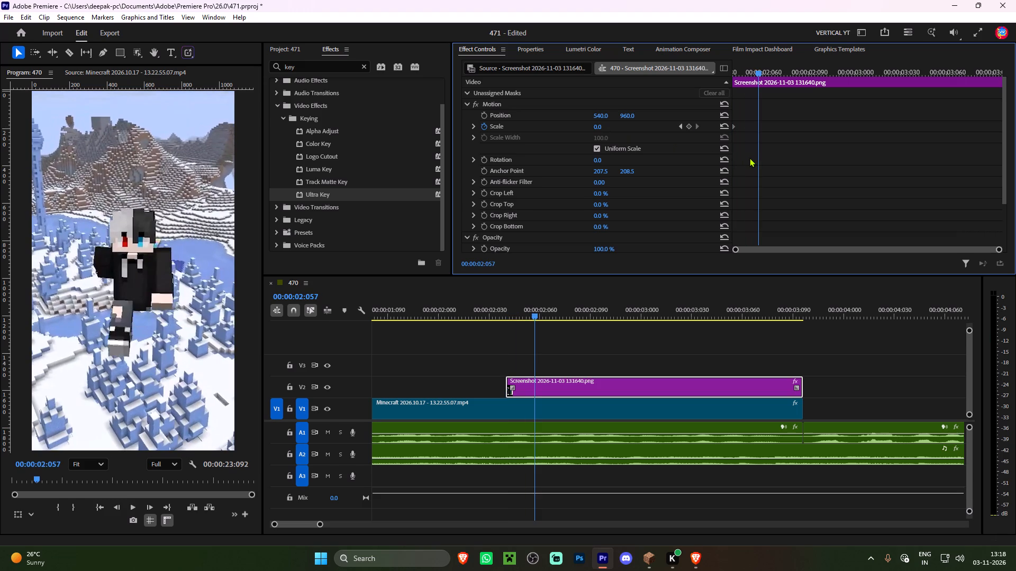
key(space)
key(space)
click(724, 125)
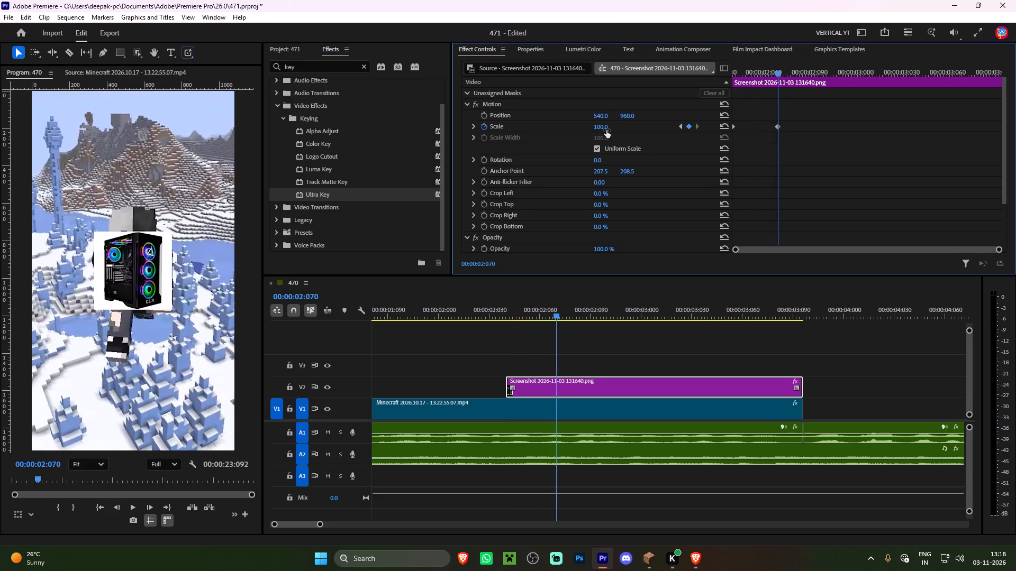
drag(604, 130, 647, 134)
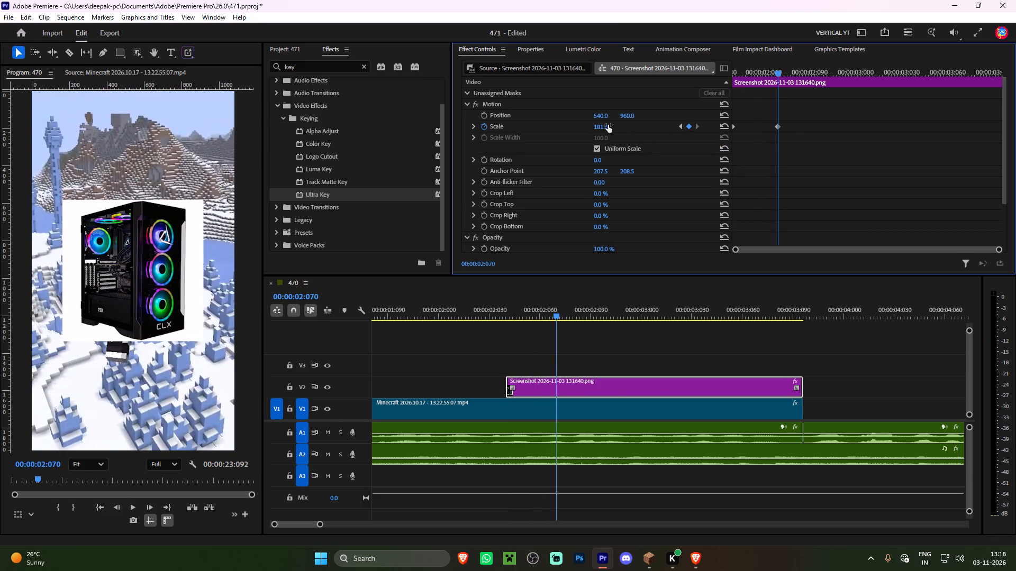
Add a third Scale keyframe of 230 to the PC image and place it at the end of the clip.
key(space)
key(space)
drag(599, 127, 618, 128)
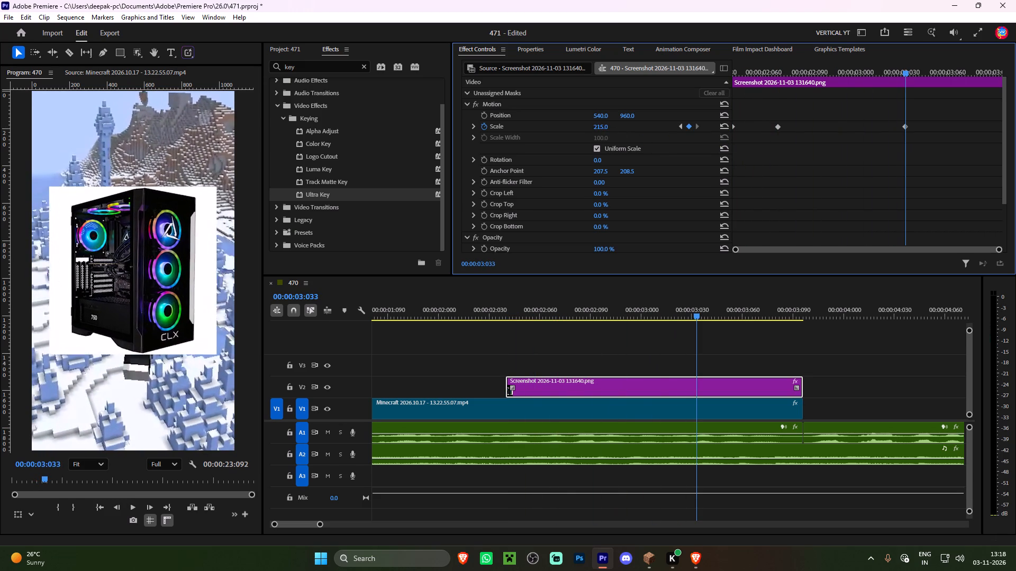
drag(618, 128, 629, 131)
drag(902, 124, 1015, 151)
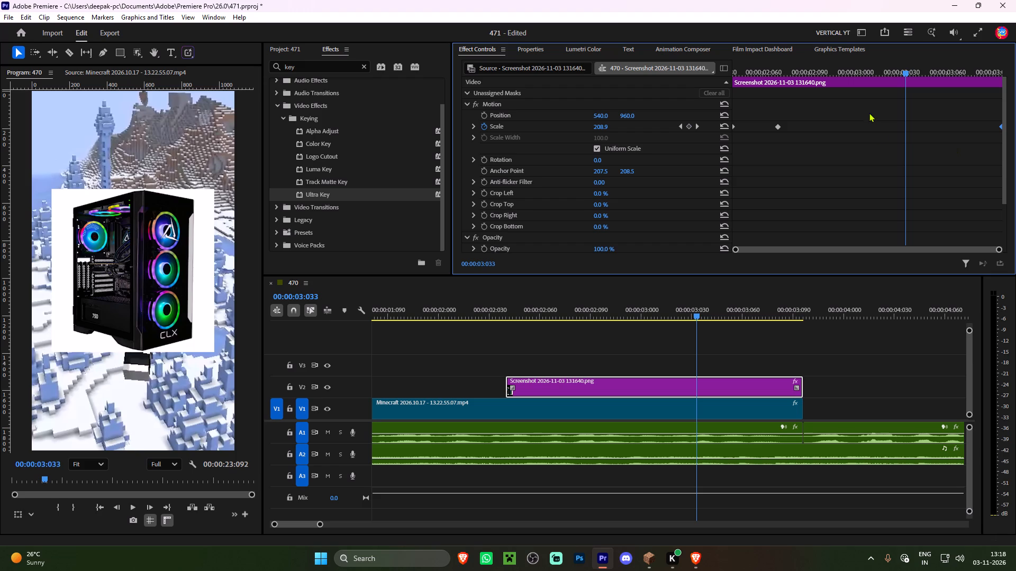
Apply Ease In to the PC image's first two Scale keyframes and preview the animation.
drag(863, 109, 693, 151)
right_click(776, 124)
click(816, 260)
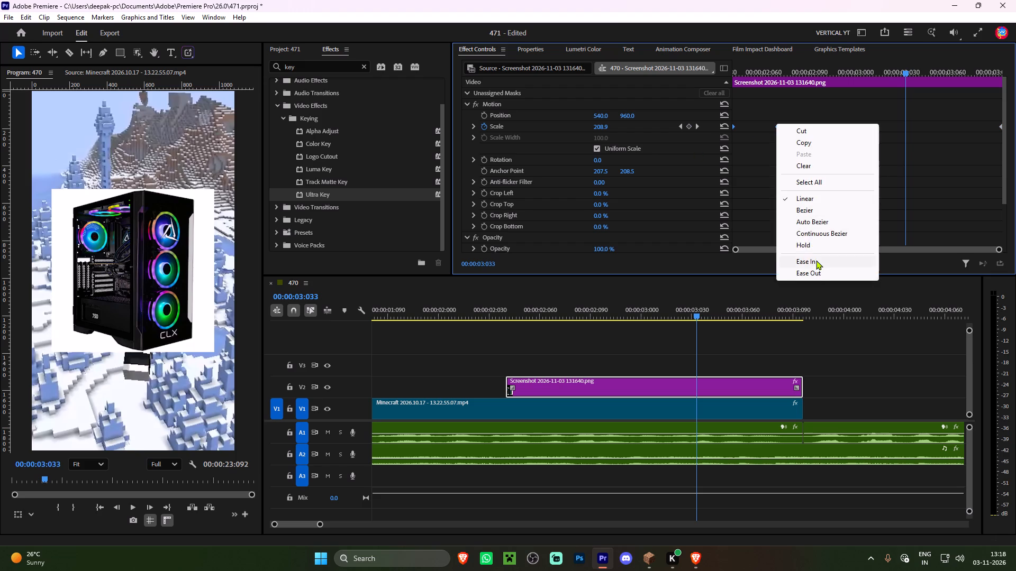
drag(489, 307, 482, 309)
key(space)
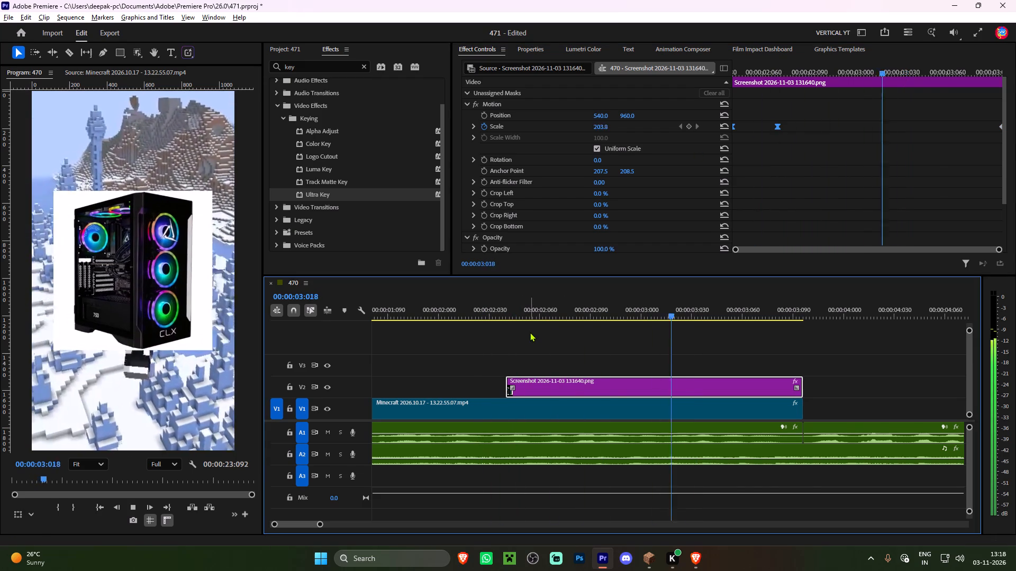
key(space)
Move the PC image's second Scale keyframe earlier, to about 00:00:02:057, so the pop-in is faster.
drag(779, 126, 780, 136)
key(space)
scroll(539, 335, up, 13)
alt+scroll(518, 354, down, 7)
alt+scroll(514, 363, up, 13)
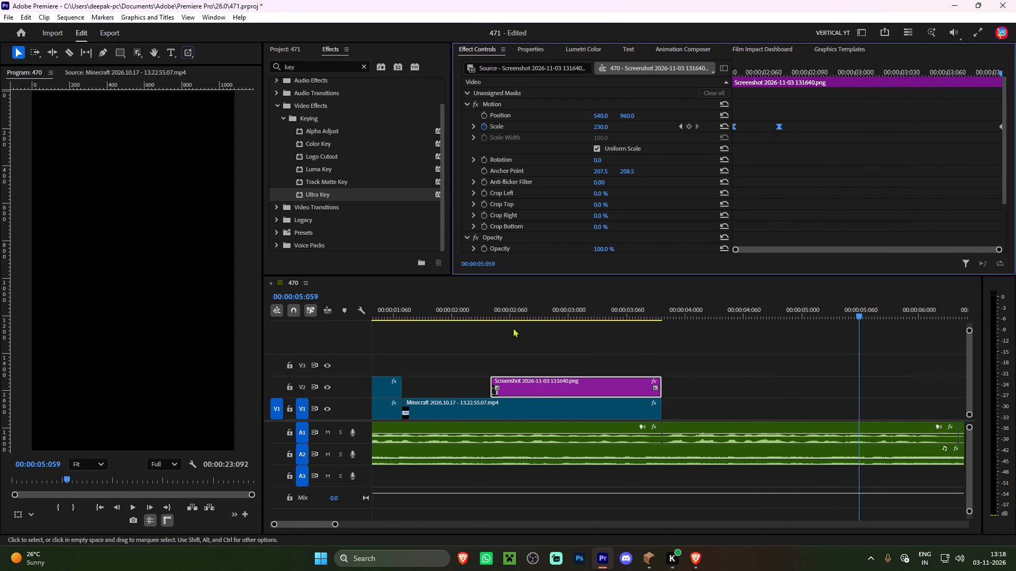
shift+drag(500, 307, 491, 308)
click(545, 341)
click(541, 379)
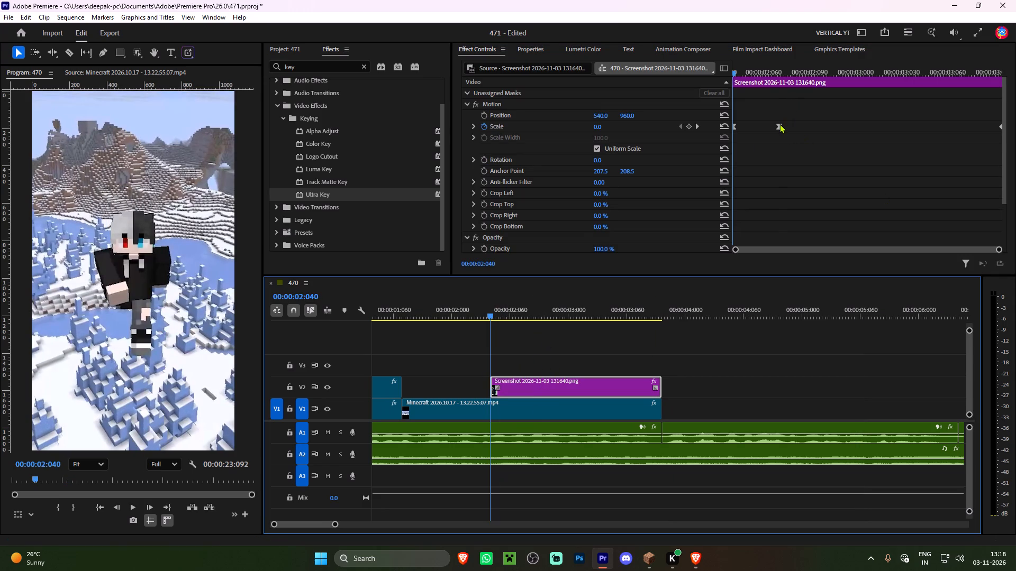
drag(779, 124, 759, 128)
Play back the edit, including from the sequence's start, to check the PC image's faster pop-in.
click(481, 306)
key(space)
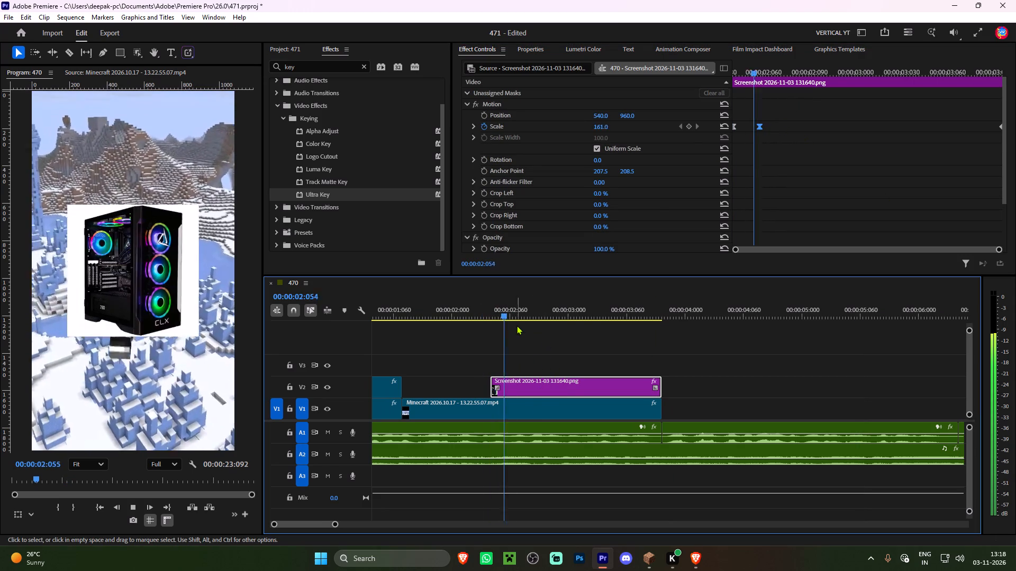
alt+scroll(551, 325, down, 4)
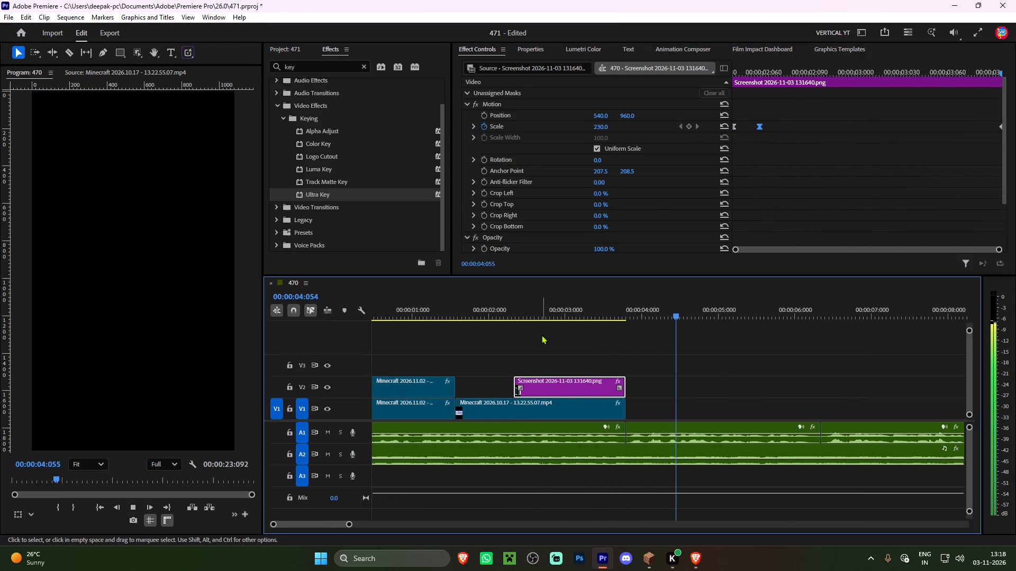
click(541, 335)
scroll(545, 336, down, 11)
scroll(582, 357, down, 5)
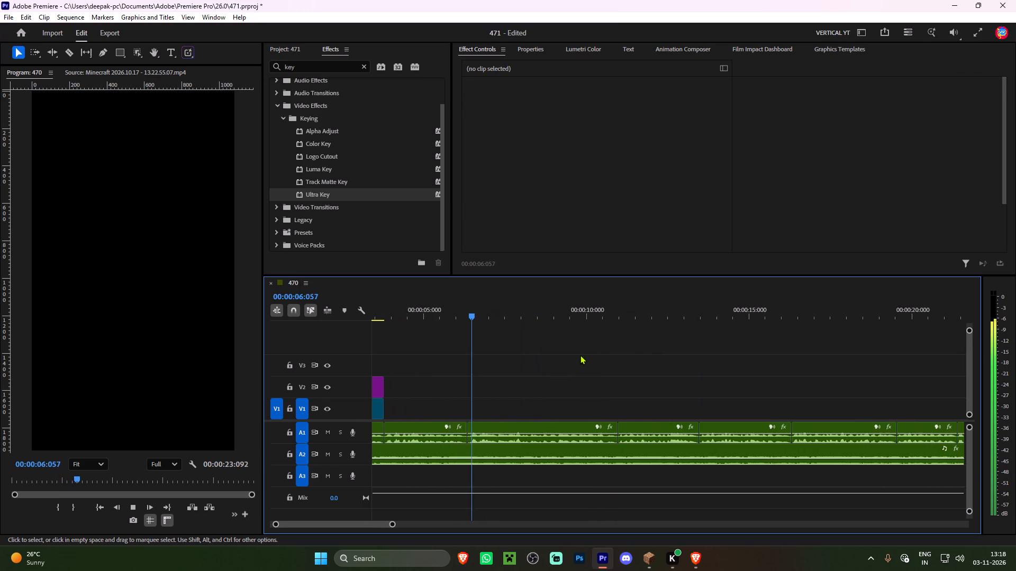
scroll(571, 352, up, 13)
drag(408, 309, 233, 308)
key(space)
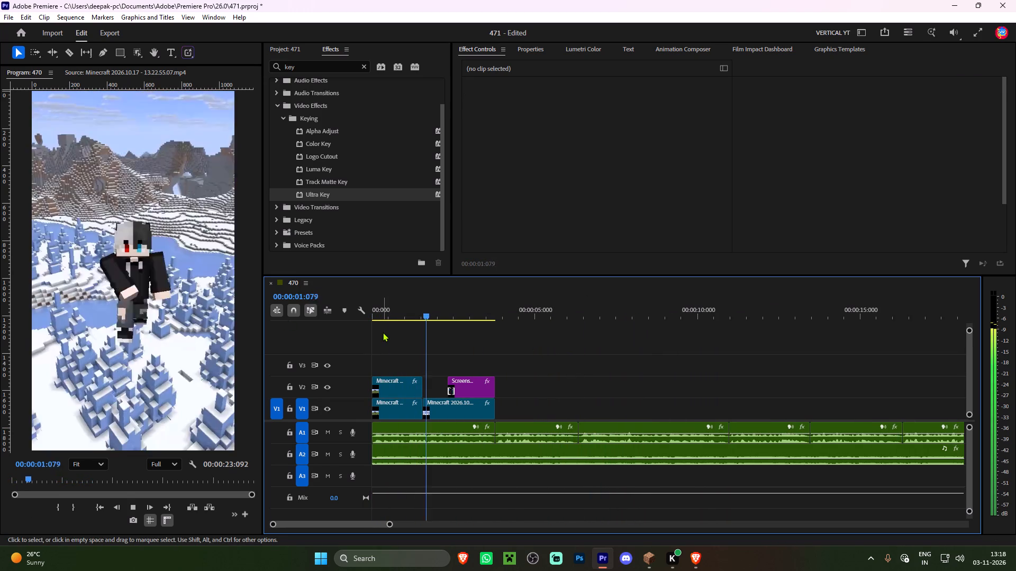
key(space)
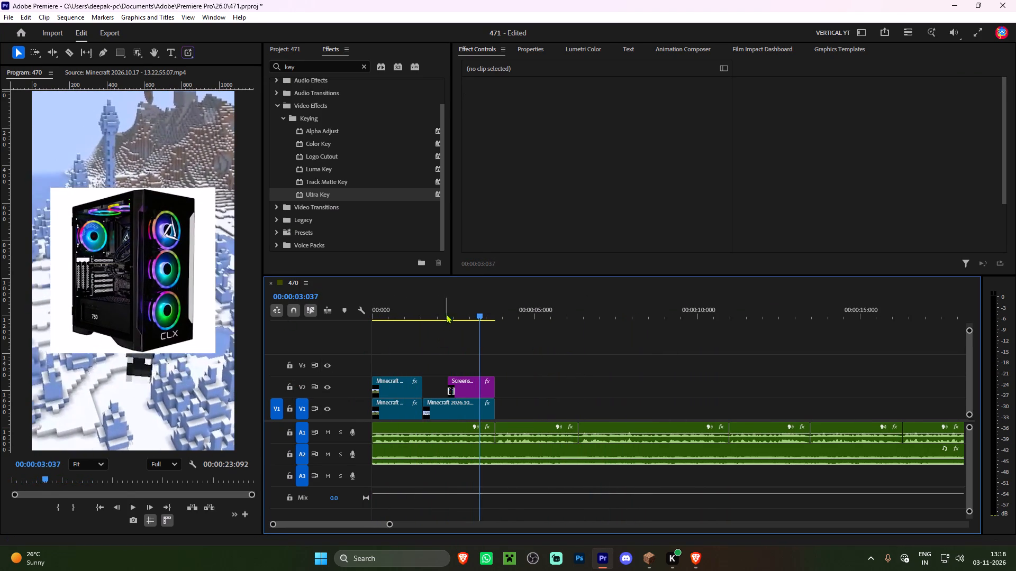
Import shock-sound-effect.mp3 from the SFX folder in Videos, with the playhead at the PC image's start.
shift+click(448, 310)
alt+scroll(465, 361, up, 10)
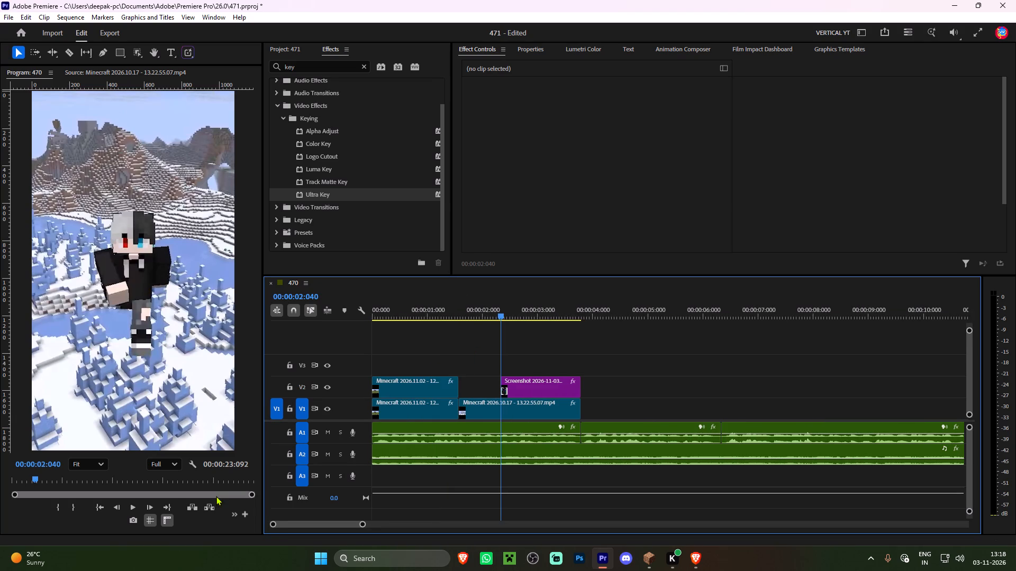
click(288, 51)
scroll(357, 216, down, 5)
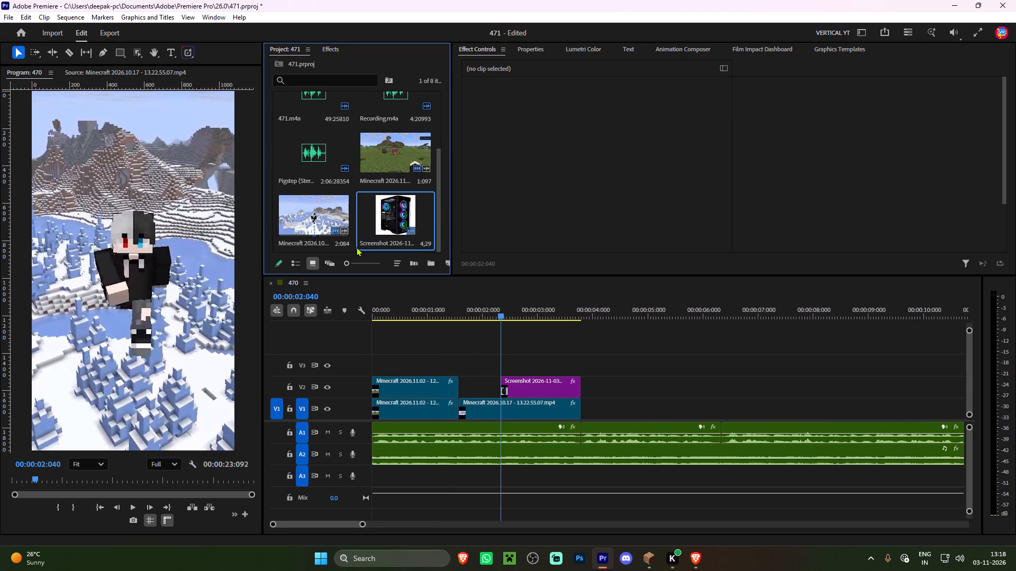
double_click(356, 247)
scroll(47, 152, up, 1)
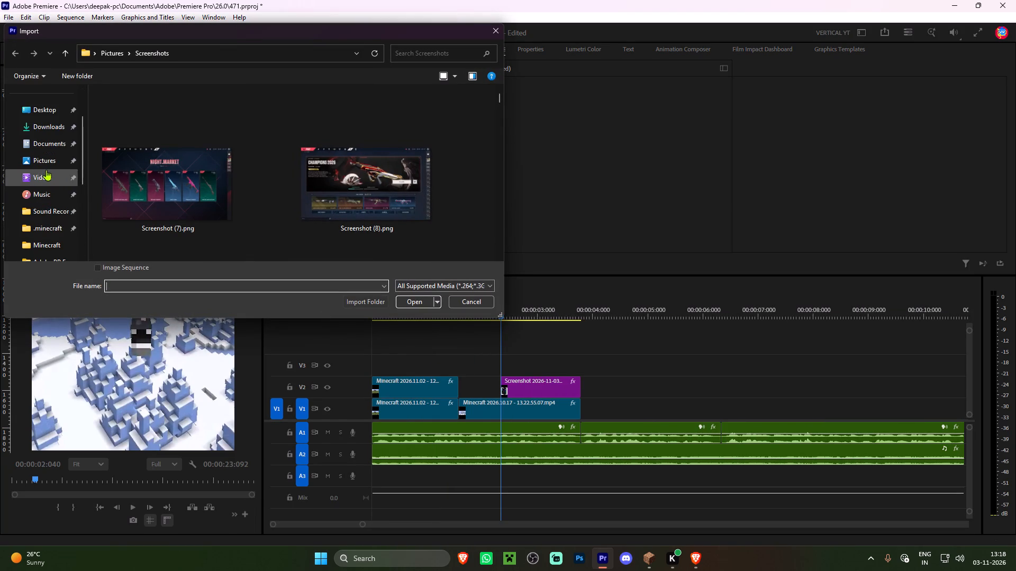
click(46, 170)
double_click(460, 126)
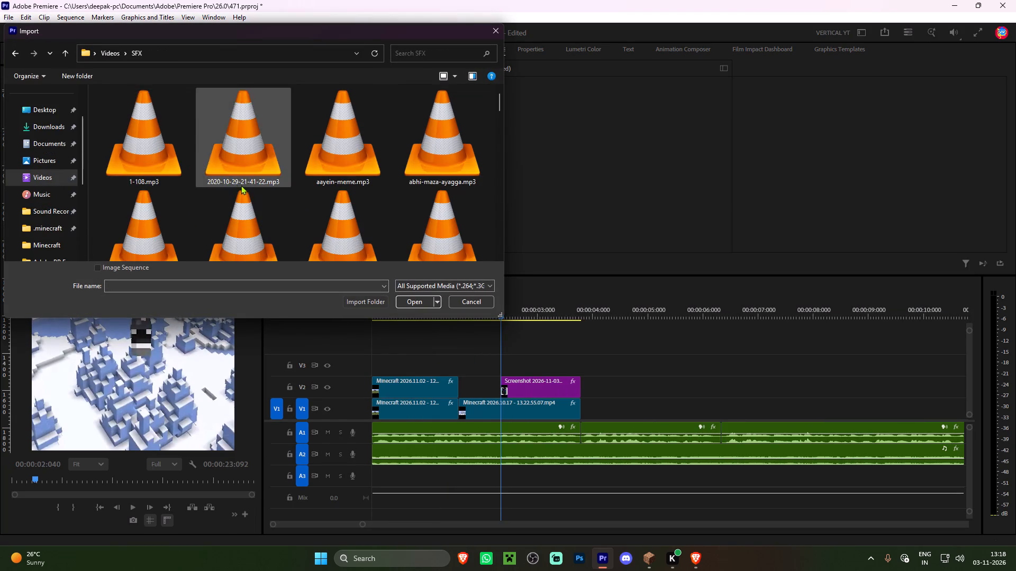
scroll(241, 186, down, 17)
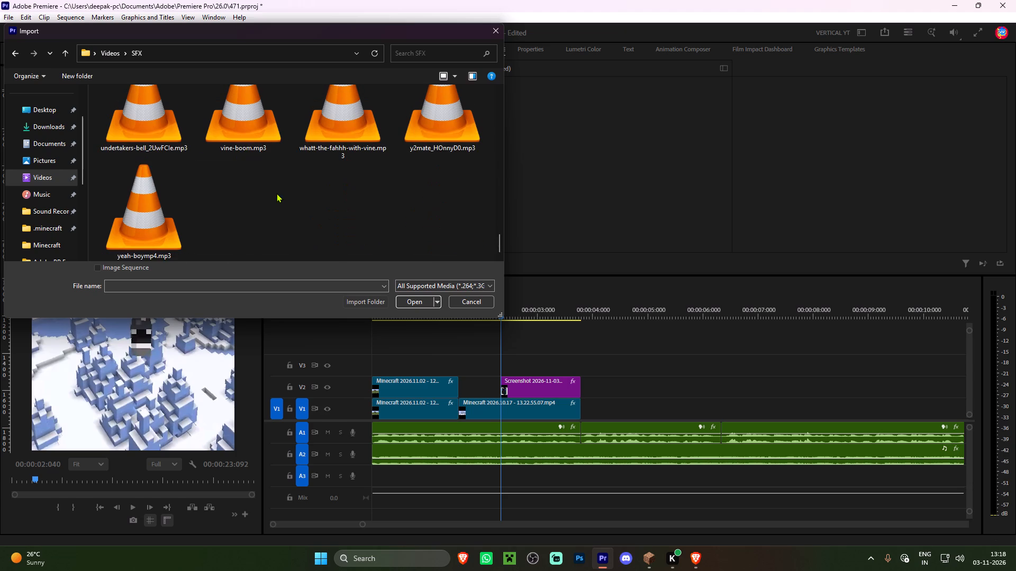
scroll(257, 183, up, 2)
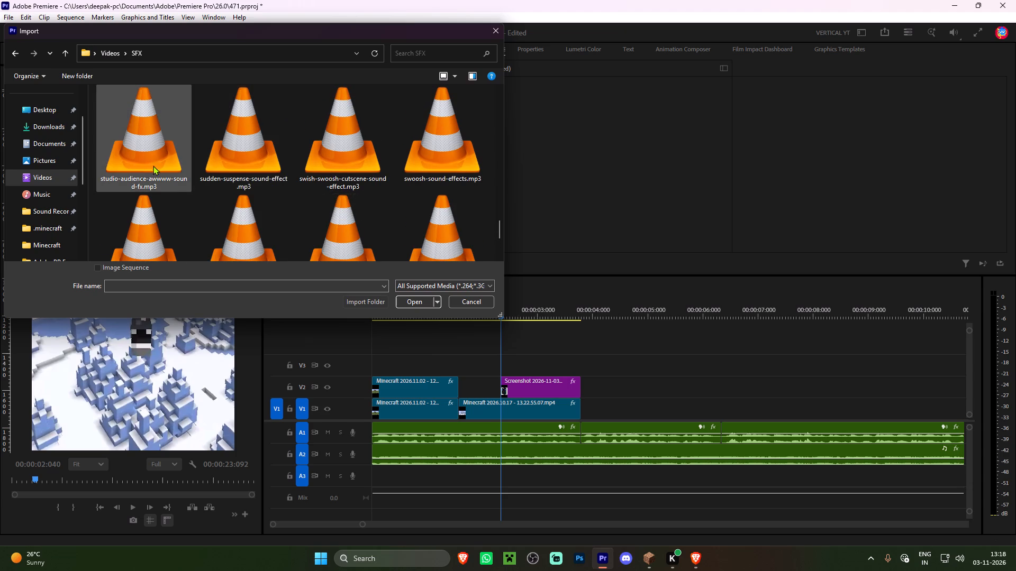
scroll(372, 160, up, 1)
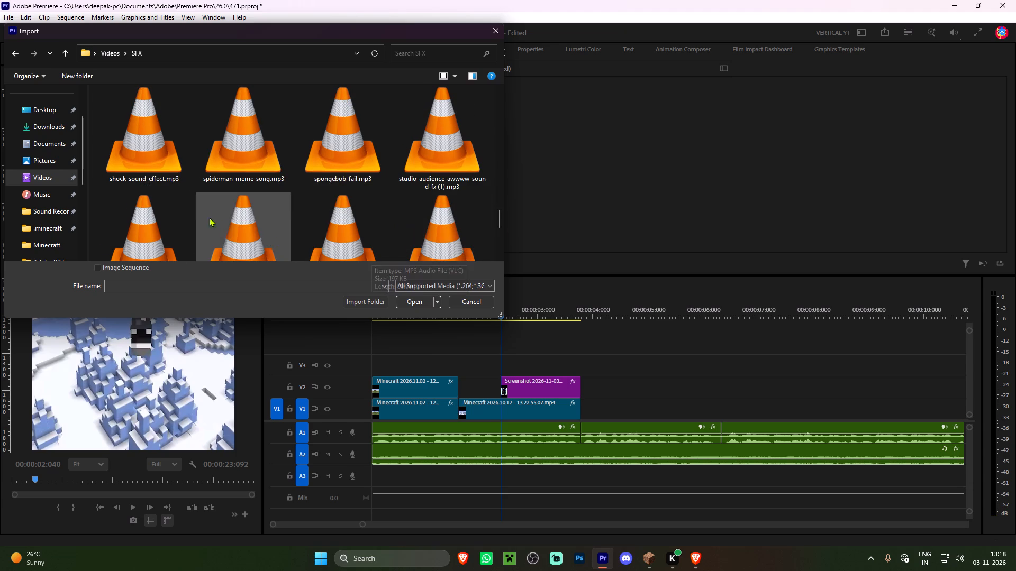
scroll(195, 211, up, 1)
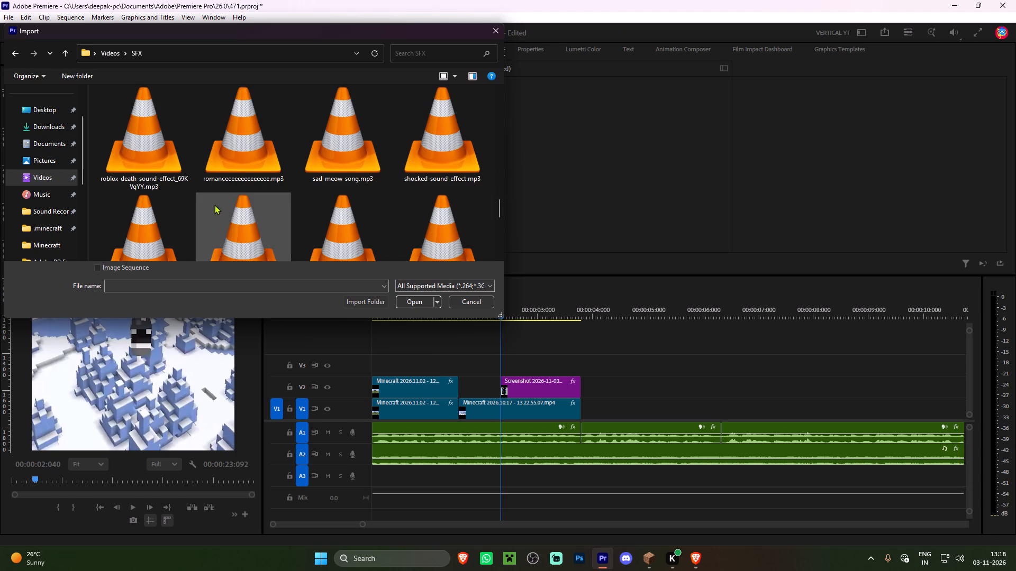
scroll(316, 196, down, 1)
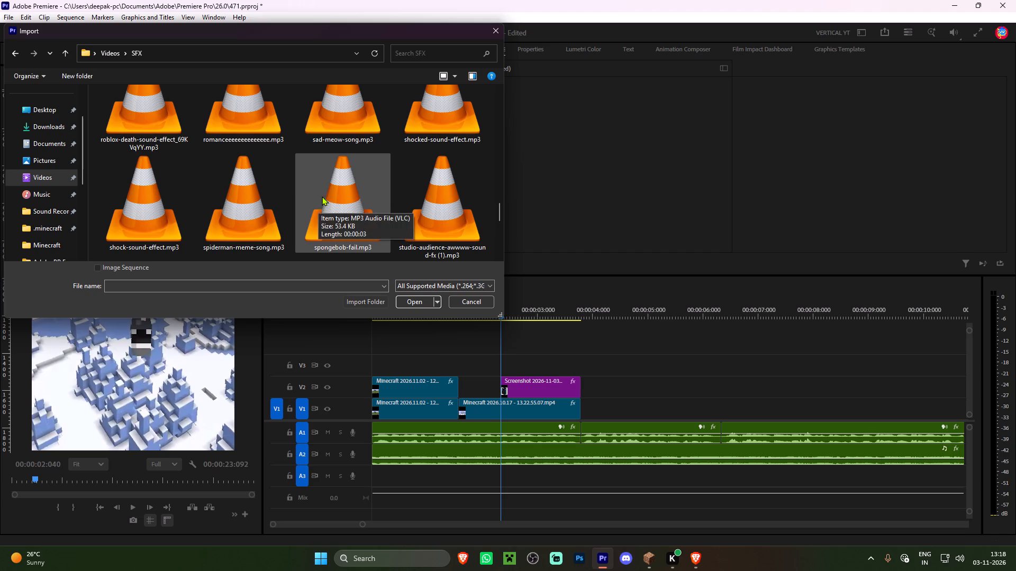
double_click(133, 206)
Place shock-sound-effect.mp3 on audio track A3 at 00:00:02:040, aligned with the PC image's start, and select it.
drag(291, 223, 501, 360)
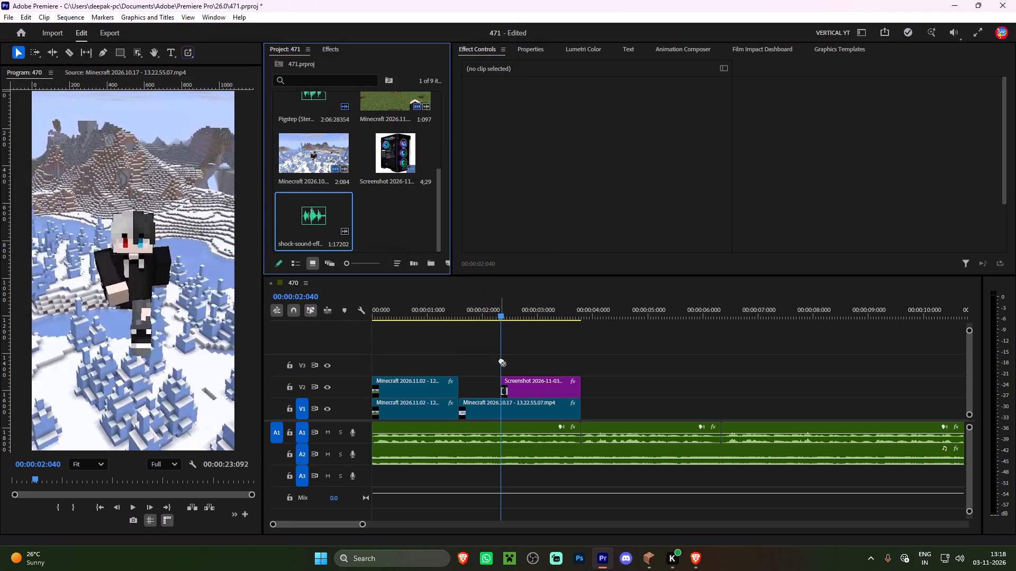
drag(501, 360, 498, 484)
click(519, 475)
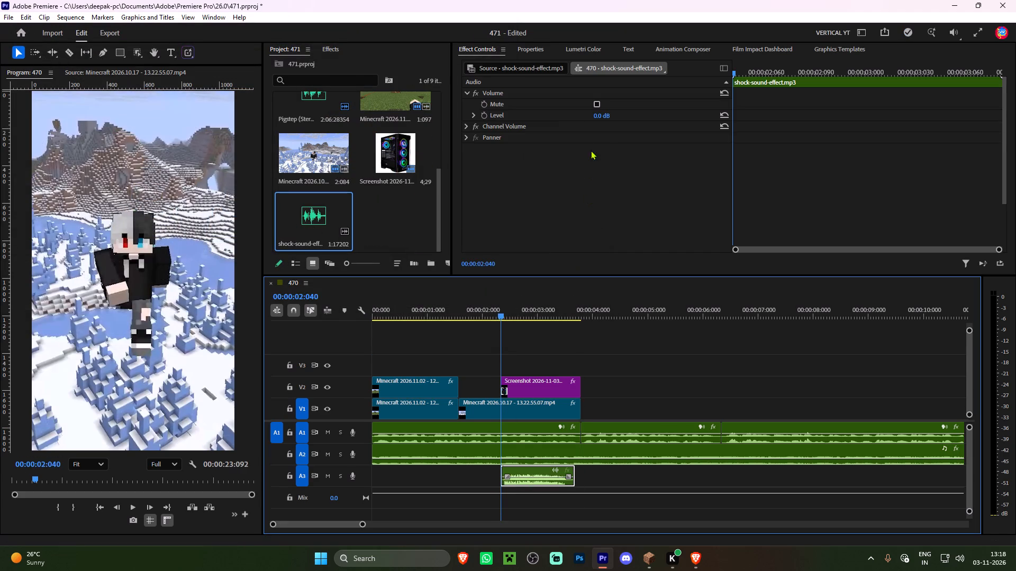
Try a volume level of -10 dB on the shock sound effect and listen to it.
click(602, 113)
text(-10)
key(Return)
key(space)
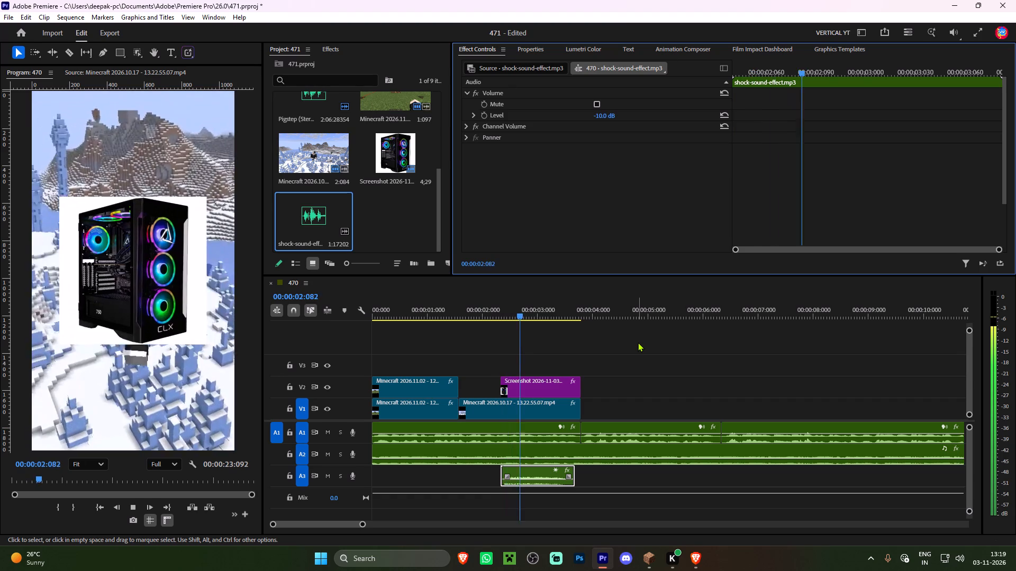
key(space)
Set the shock sound effect's volume level to -15 dB and play back the section around the PC image.
click(603, 117)
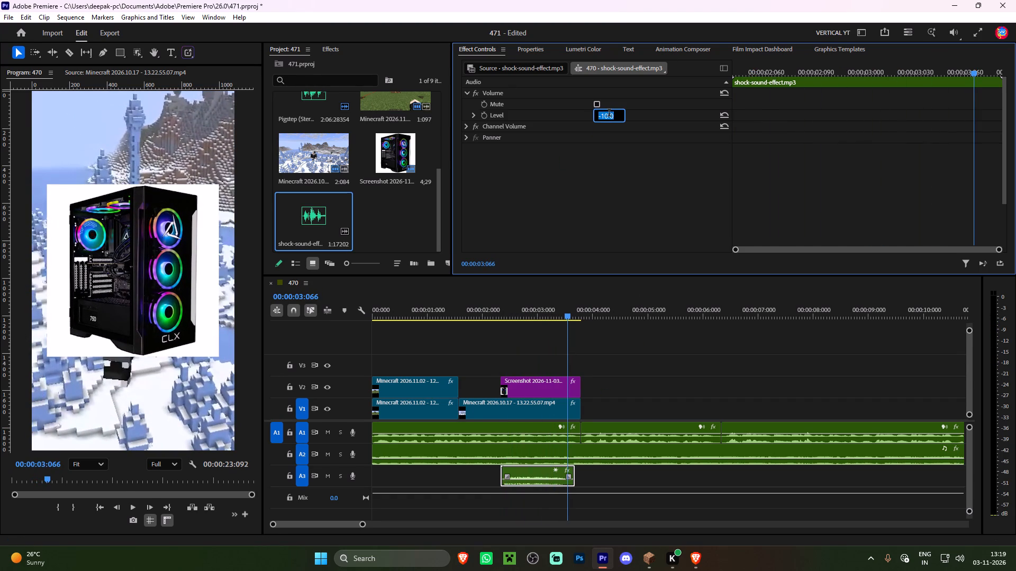
text(-15)
key(Return)
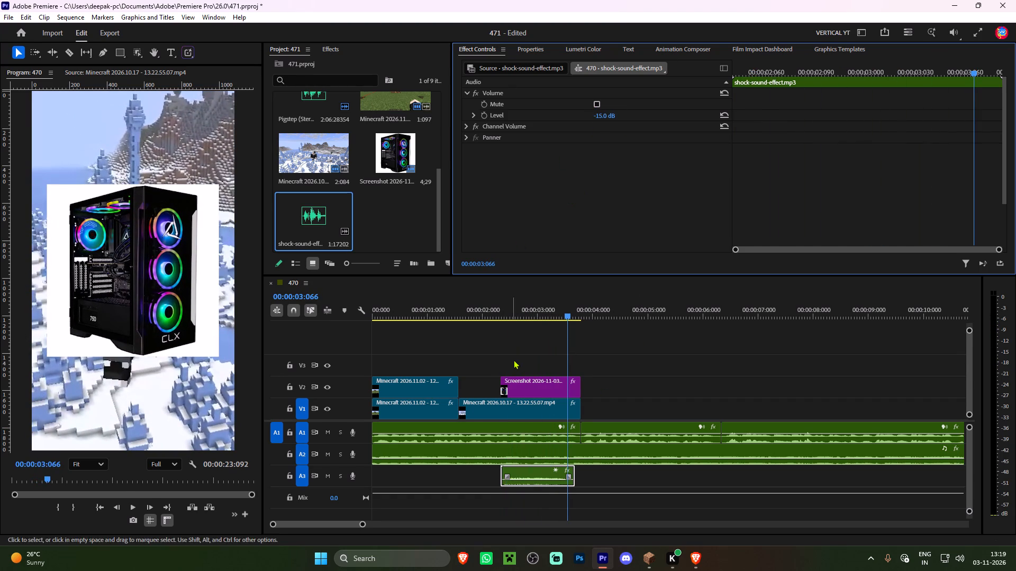
click(485, 313)
key(space)
alt+scroll(531, 329, up, 7)
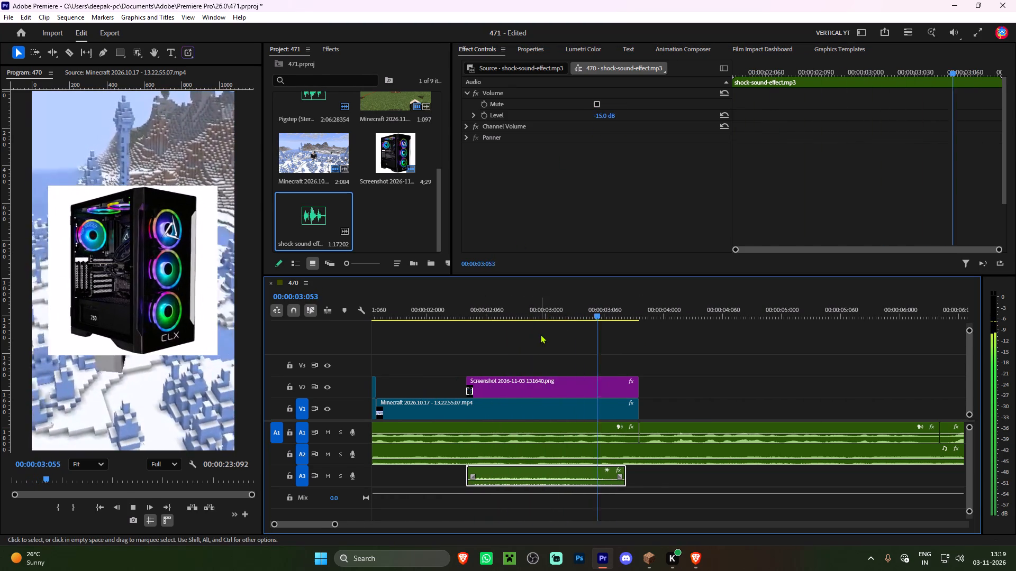
alt+scroll(540, 334, up, 4)
alt+scroll(540, 334, down, 10)
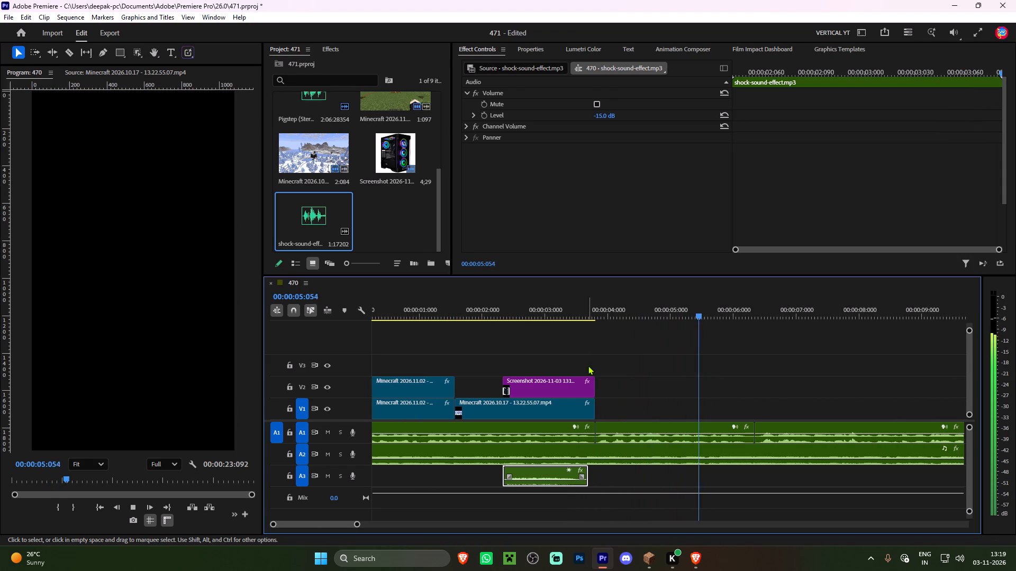
Save the project.
key(ctrl+s)
key(ctrl+s)
key(ctrl+s)
key(ctrl+s)
Switch to Minecraft and fly away from the jungle hillside over the river towards open grassland.
ctrl+click(645, 564)
drag(515, 162, 508, 285)
key(w)
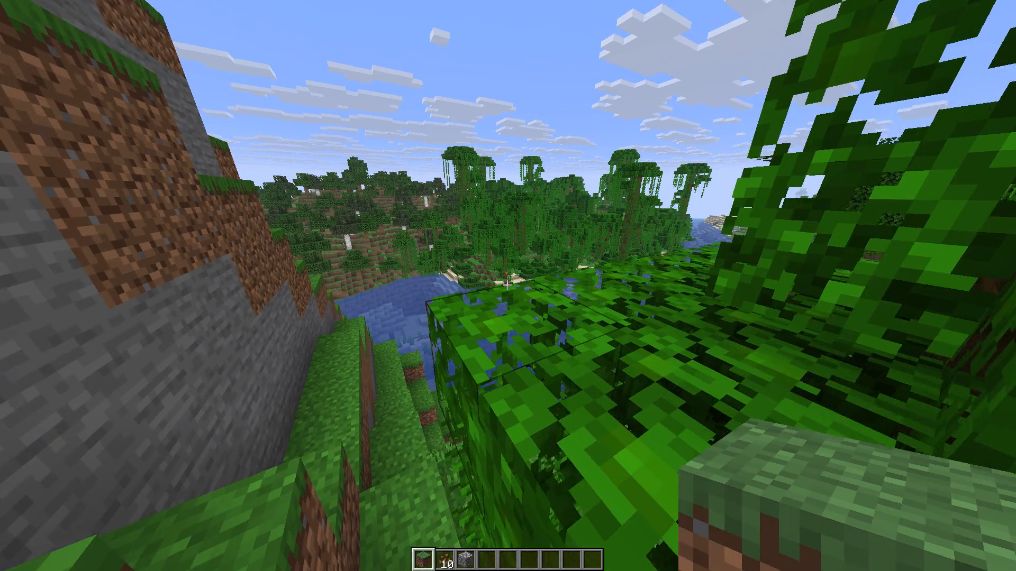
key(shift+space)
key(shift+space)
key(shift+space)
key(shift+space)
key(shift+space)
key(shift+space)
key(shift+space)
key(shift+space)
key(shift+space)
key(shift+space)
key(shift+space)
key(shift+space)
key(shift+space)
key(shift+space)
key(shift+space)
key(shift+space)
key(shift+space)
key(shift+space)
key(shift+space)
key(shift+space)
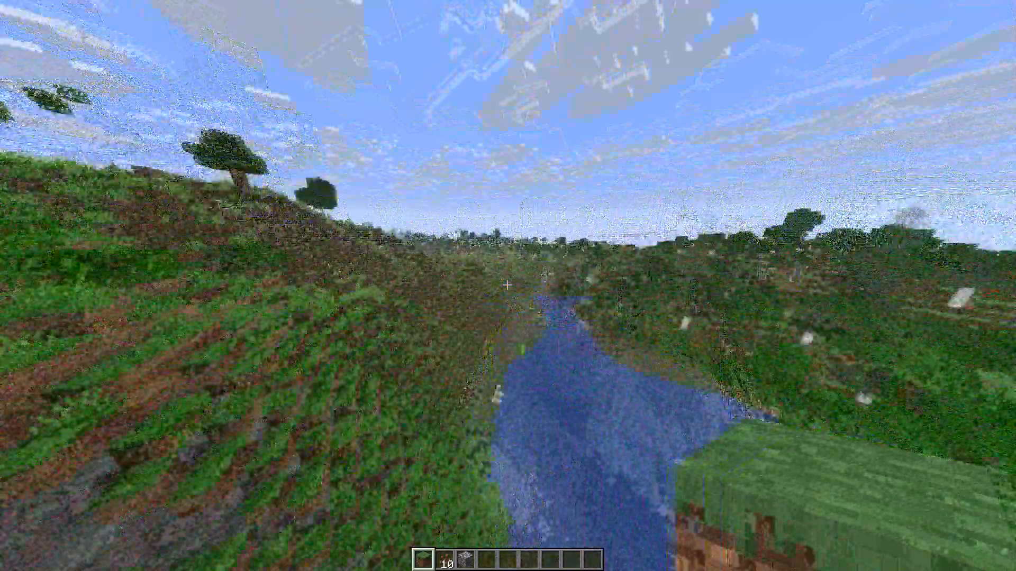
key(shift+d)
Empty the hotbar by throwing away the grass block, the cocoa beans and the remaining block.
key(shift+q)
shift+scroll(508, 285, down, 1)
key(shift+q)
key(shift+q)
key(shift+q)
key(shift+q)
key(shift+q)
key(shift+q)
key(shift+q)
key(shift+q)
key(shift+q)
key(shift+q)
key(shift+q)
key(shift+q)
key(shift+q)
key(shift+q)
key(shift+q)
key(shift+q)
key(shift+q)
key(shift+q)
key(shift+q)
key(shift+q)
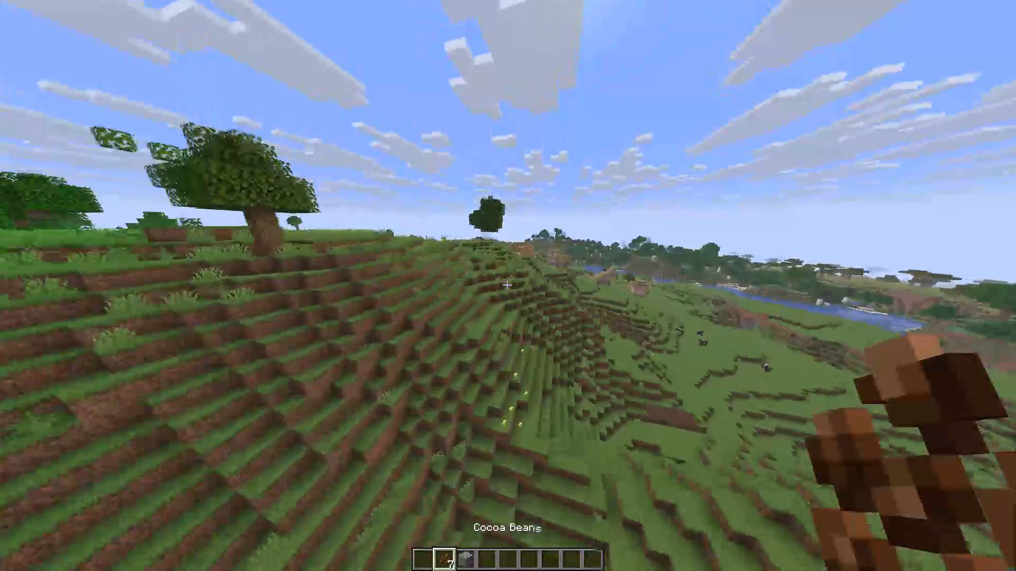
shift+scroll(508, 285, down, 1)
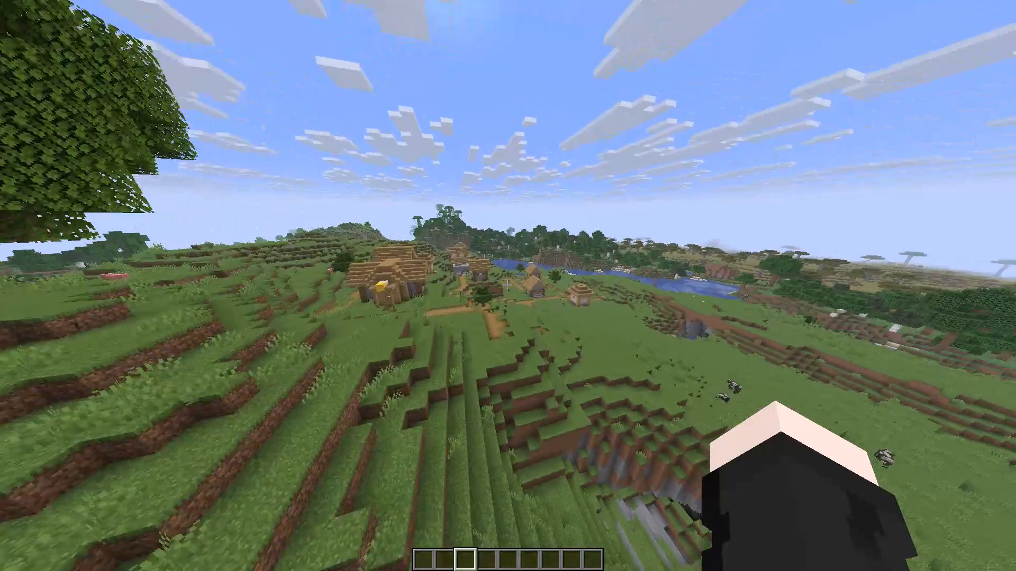
Fly over the village and across the river to the forest beside the savanna, and land among the trees.
key(shift+d)
key(shift+d)
key(shift+d)
key(shift+d)
key(shift+d)
key(shift+d)
key(shift+d)
key(shift+d)
key(shift+d)
key(shift+d)
key(shift+d)
key(shift+d)
key(shift+d)
key(shift+d)
key(shift+d)
key(shift+d)
key(shift+d)
key(shift+d)
key(shift+d)
key(shift+d)
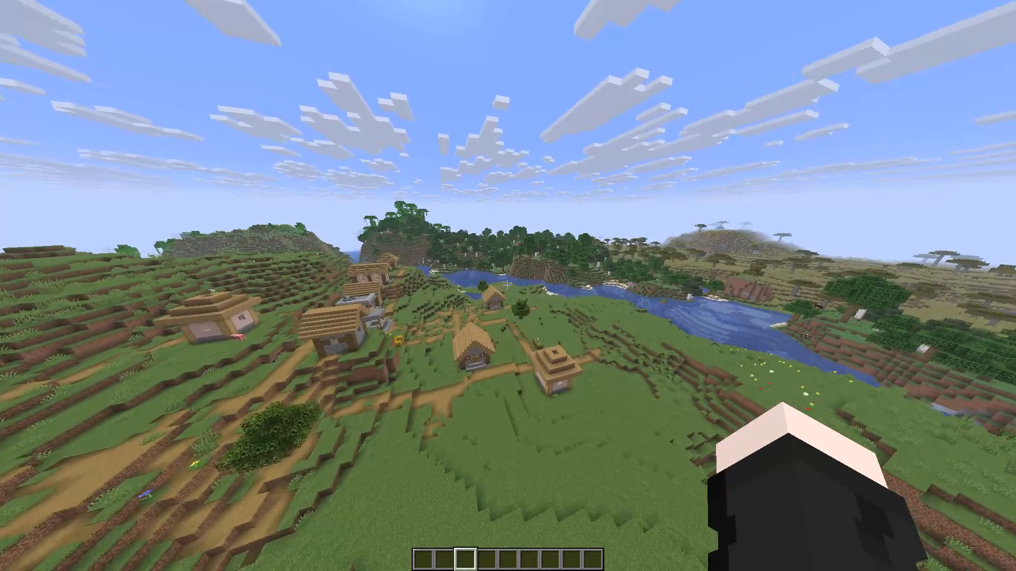
key(shift+d)
key(shift+d)
key(shift+d)
key(shift+d)
key(shift+d)
key(shift+d)
key(shift+d)
key(shift+d)
key(shift+d)
key(shift+d)
key(shift+d)
key(shift+d)
key(shift+d)
key(shift+d)
key(shift+d)
key(shift+d)
key(shift+d)
key(shift+d)
key(shift+d)
key(shift+d)
shift+scroll(508, 285, down, 2)
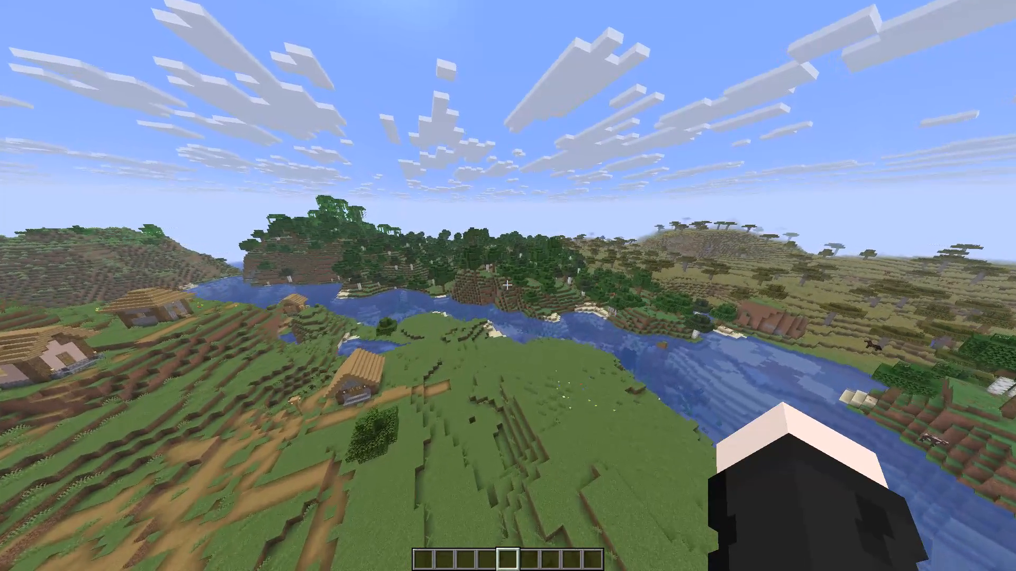
key(shift+d)
key(shift+d)
key(shift+d)
key(shift+d)
key(shift+d)
key(shift+d)
key(shift+d)
key(shift+d)
key(shift+d)
key(shift+d)
key(shift+d)
key(shift+d)
key(shift+d)
key(shift+d)
key(shift+d)
key(shift+d)
key(shift+d)
key(shift+d)
key(shift+d)
key(shift+d)
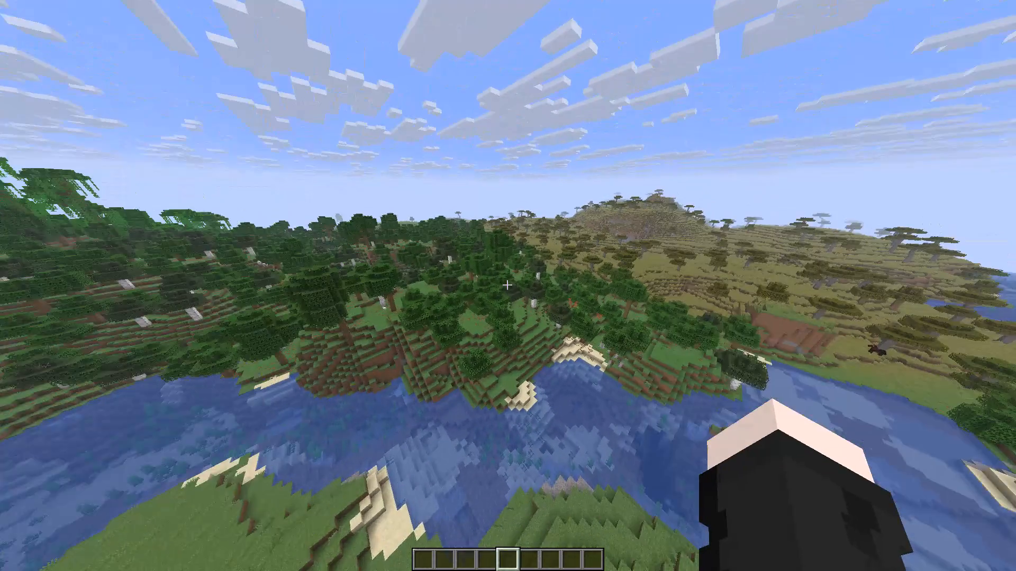
key(shift+space)
key(shift+space)
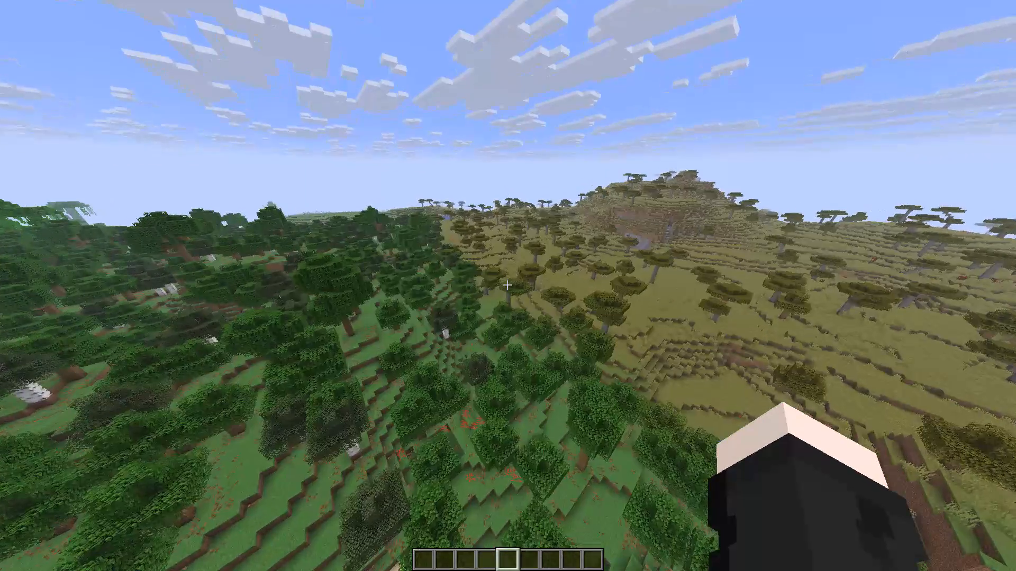
key(shift+d)
key(shift+d)
key(shift+d)
key(shift+d)
key(shift+d)
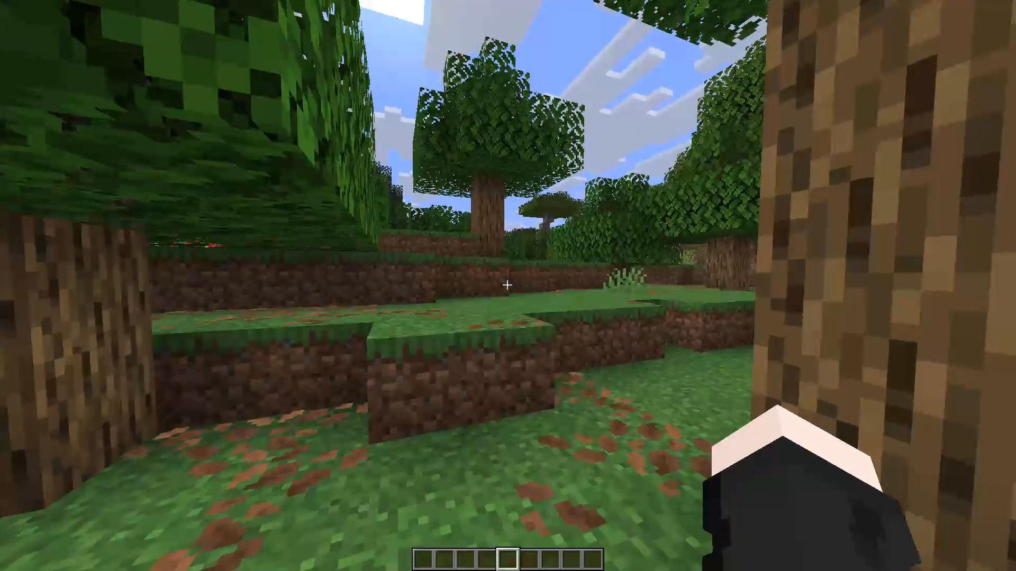
Start a gameplay screen recording in the forest.
key(w)
key(alt+x)
Walk up to a nearby tree and break its trunk logs by hand from the bottom upwards for the recording.
key(w)
key(a)
key(a)
key(a)
key(s)
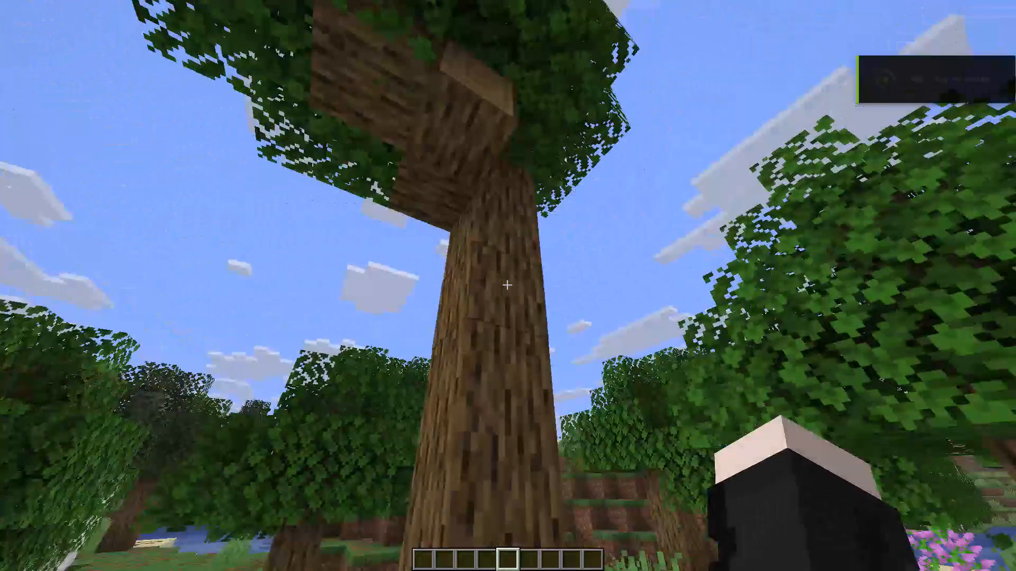
key(d)
key(w)
key(w)
key(shift+space)
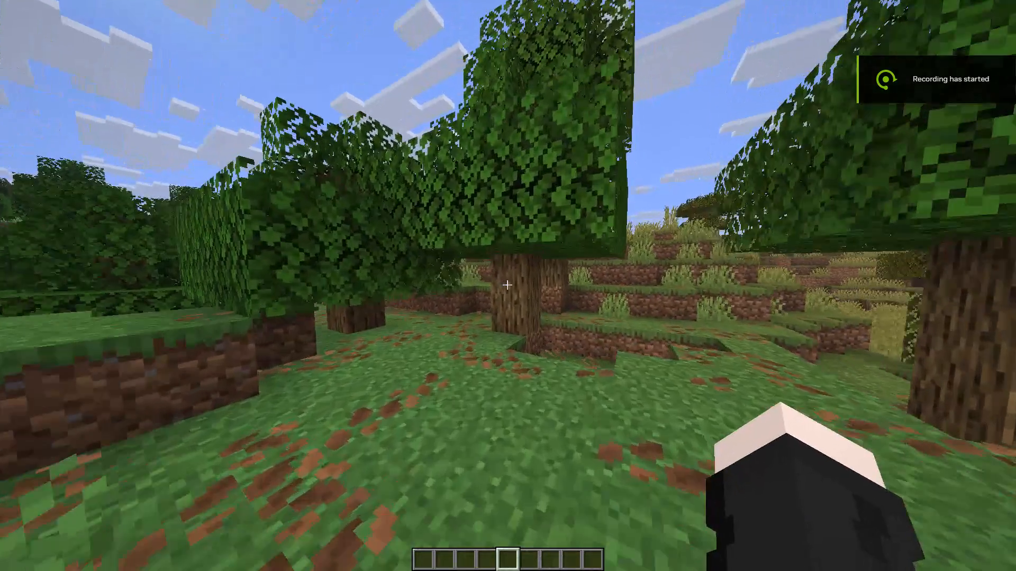
double_click(508, 285)
key(a)
key(s)
key(w)
key(w)
key(w)
key(w)
key(space)
triple_click(508, 285)
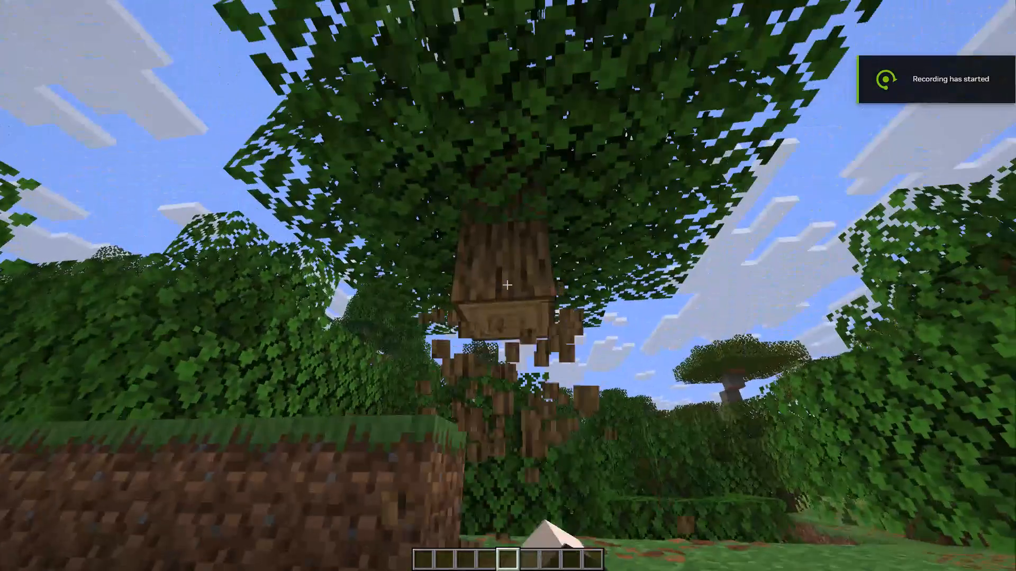
Cross the grass clearing to the next standing oak and break its lower trunk logs by hand for the recording.
key(w)
key(space)
key(d)
text(aw)
key(a)
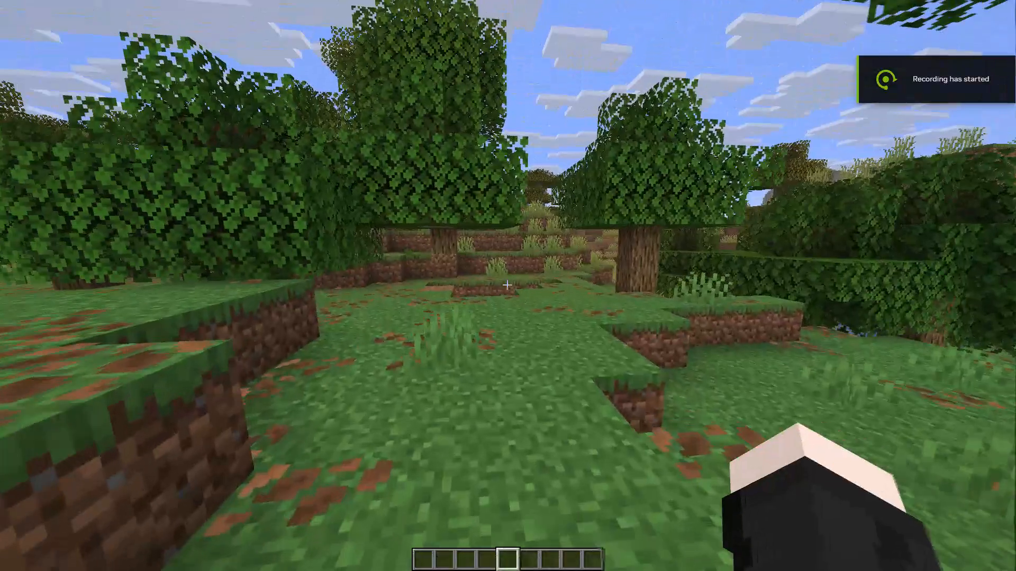
key(d)
key(d)
triple_click(508, 285)
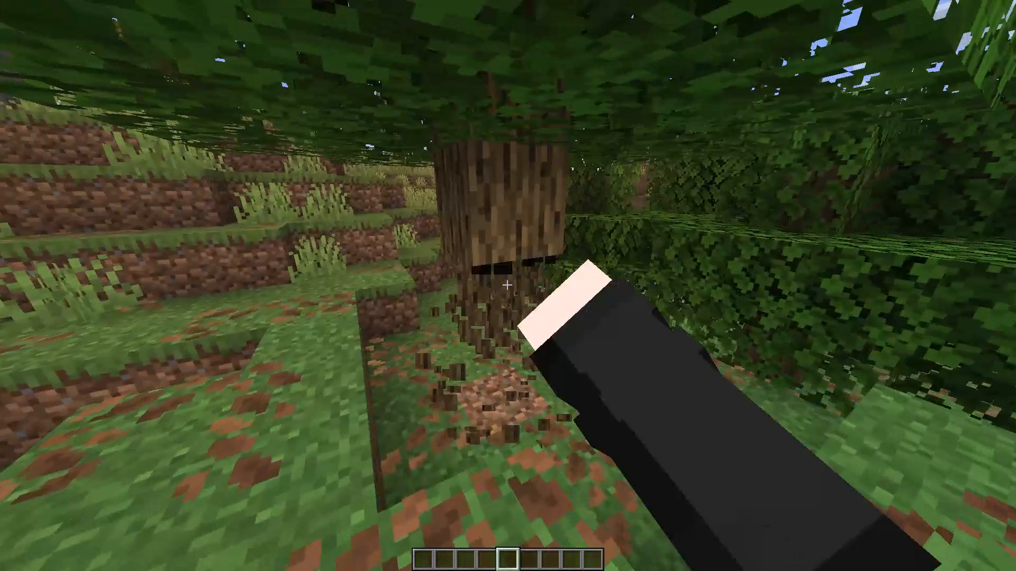
Run on along the leaf hedge to the next oak by the dirt ledge and break its lower trunk logs.
key(a)
key(w)
key(w)
key(w)
key(w)
key(w)
key(w)
key(w)
key(shift+space)
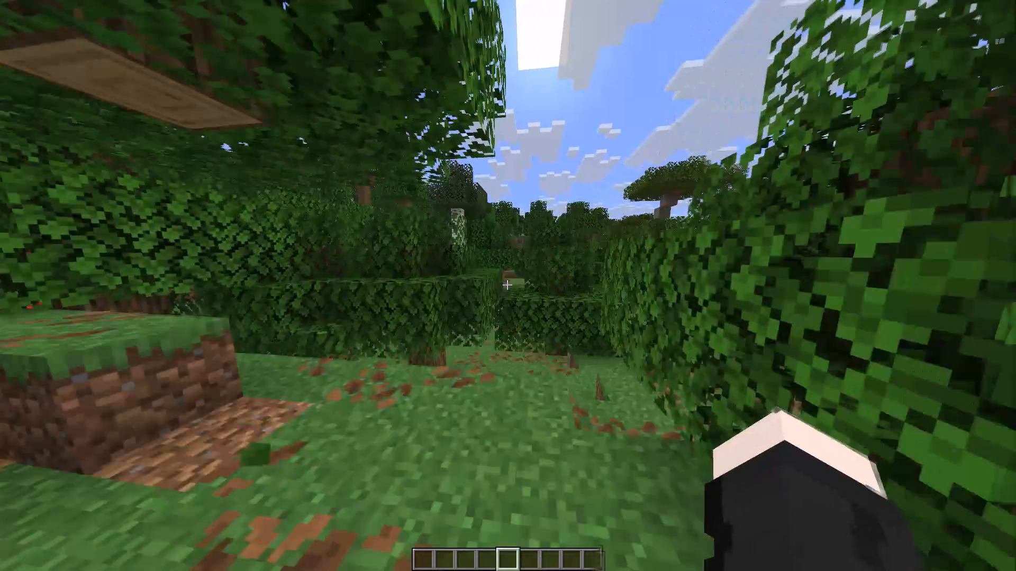
key(shift+space)
key(shift+space)
key(shift+d)
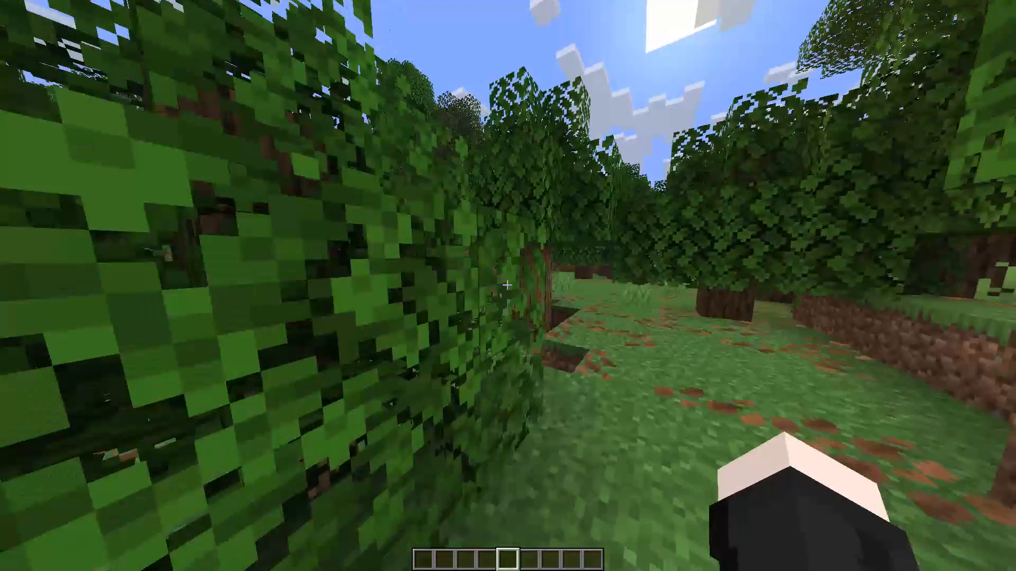
key(shift+a)
double_click(508, 285)
key(s)
key(a)
key(a)
key(a)
key(a)
key(a)
key(a)
key(a)
key(a)
key(a)
key(a)
key(a)
key(a)
key(a)
key(a)
key(a)
click(508, 285)
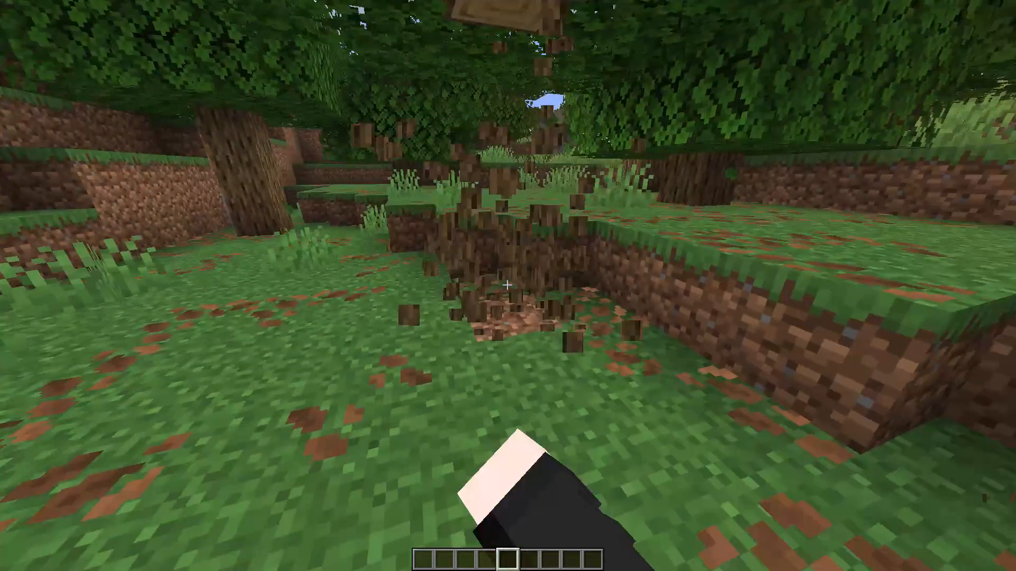
Back away and strafe around the felled oak to record its floating treetop against the sky.
key(s)
key(d)
key(d)
key(d)
key(d)
key(d)
key(d)
key(d)
key(d)
key(d)
key(d)
key(d)
key(d)
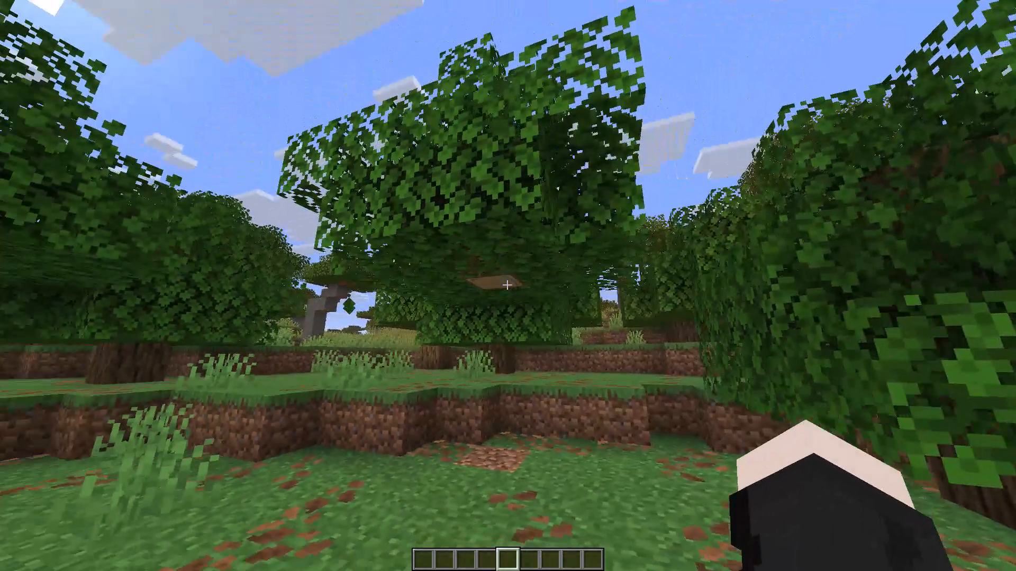
Move to the birch beside the terraced hillside and break its trunk logs up to the leaves.
key(a)
key(w)
key(s)
text(dw)
key(d)
triple_click(508, 285)
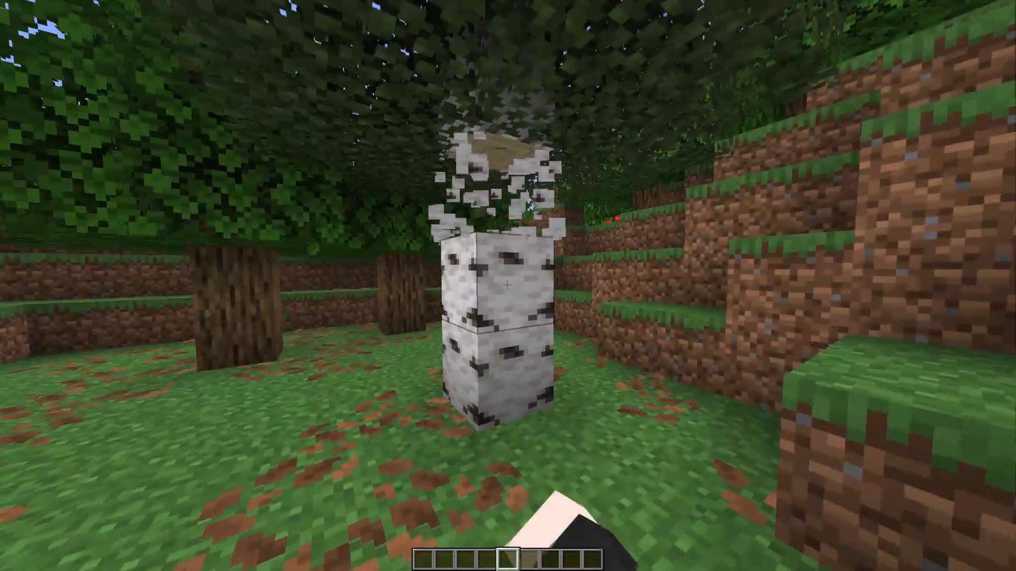
Move back and forth around the felled birch, keeping its floating canopy in view for the recording.
key(a)
key(s)
key(w)
key(w)
key(w)
key(w)
key(w)
key(w)
key(w)
key(w)
key(w)
key(w)
key(w)
key(w)
key(w)
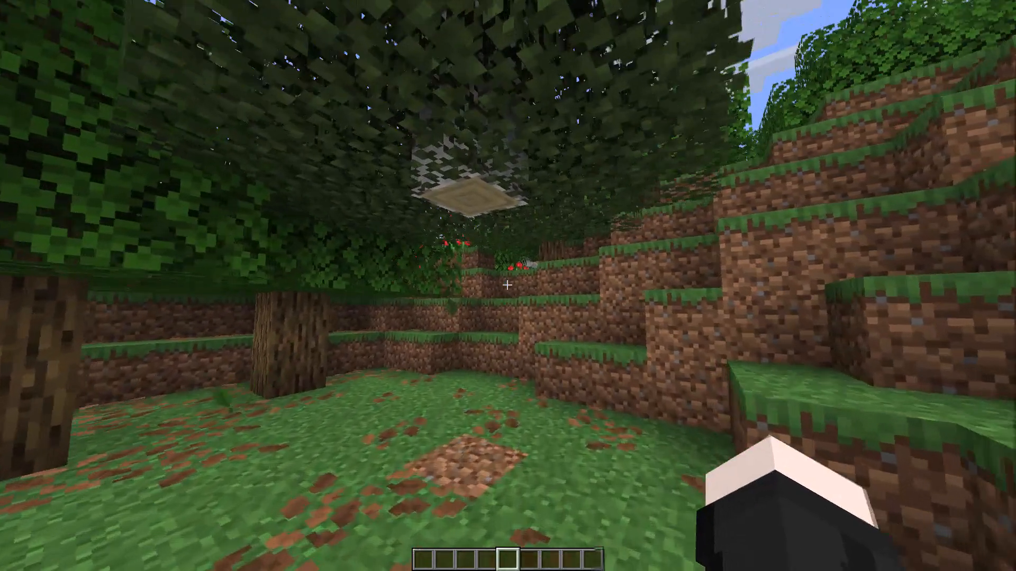
key(s)
key(s)
key(s)
key(s)
key(d)
key(a)
key(a)
key(a)
key(a)
key(a)
key(a)
key(a)
key(a)
key(a)
key(a)
key(a)
key(a)
key(a)
key(a)
key(a)
key(a)
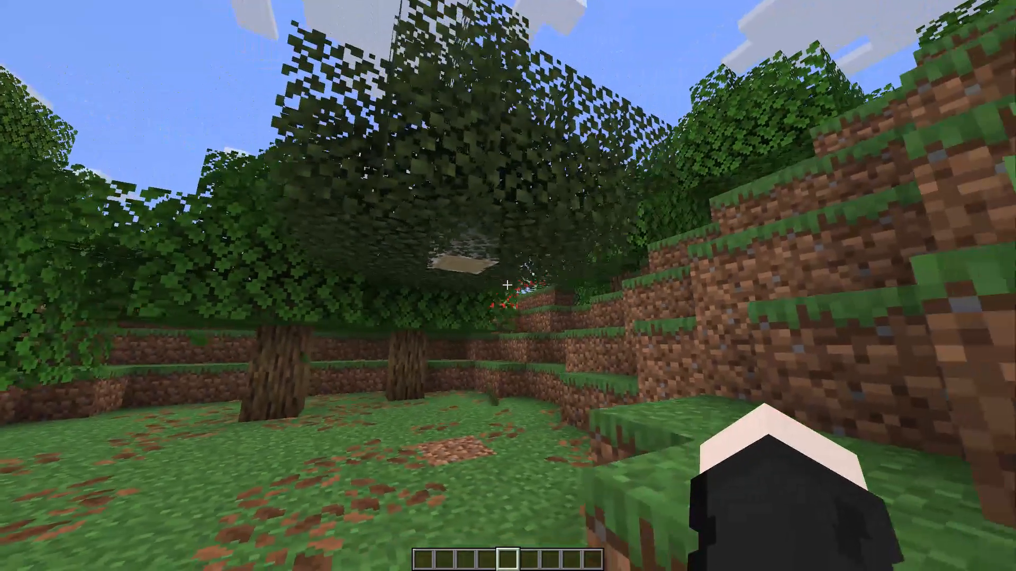
key(w)
key(d)
key(d)
key(d)
key(d)
key(d)
key(d)
key(d)
key(d)
key(d)
key(d)
key(d)
key(d)
key(d)
key(d)
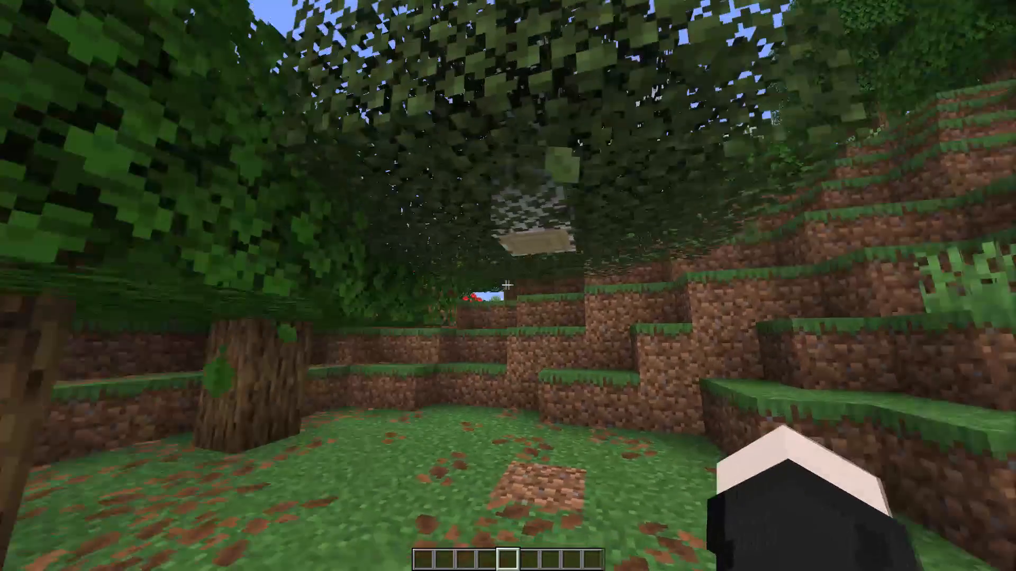
Walk to the pair of oaks standing near the felled birch and break their trunk logs by hand.
key(w)
click(508, 285)
key(d)
double_click(508, 285)
key(w)
key(d)
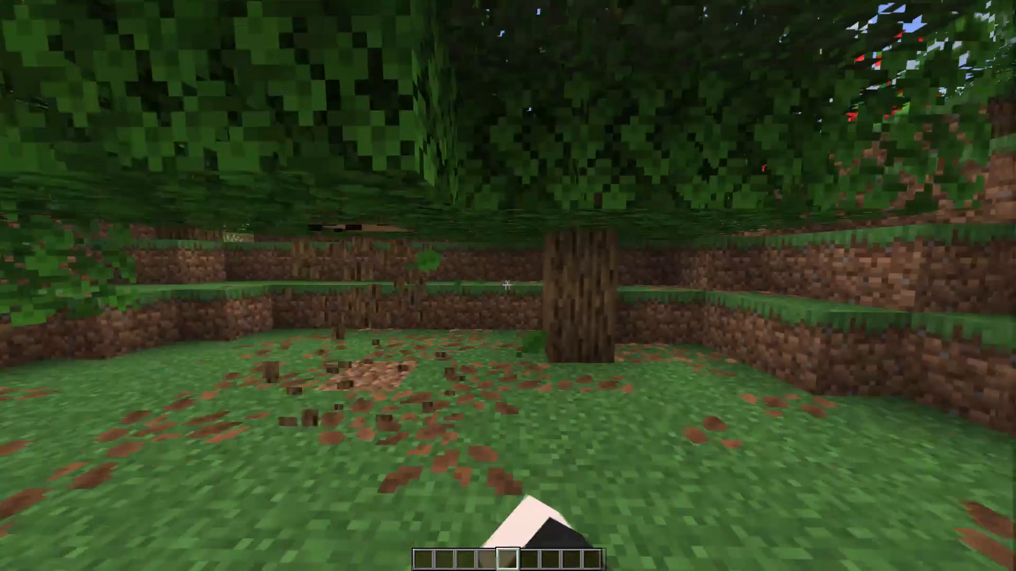
double_click(508, 285)
Walk back through the clearing to the oak beside the stepped dirt wall and break its trunk logs.
key(s)
key(a)
key(a)
key(w)
key(w)
key(w)
key(w)
key(w)
key(w)
key(w)
key(w)
key(w)
key(w)
key(w)
key(w)
key(w)
key(w)
key(w)
key(w)
key(w)
key(w)
key(w)
key(w)
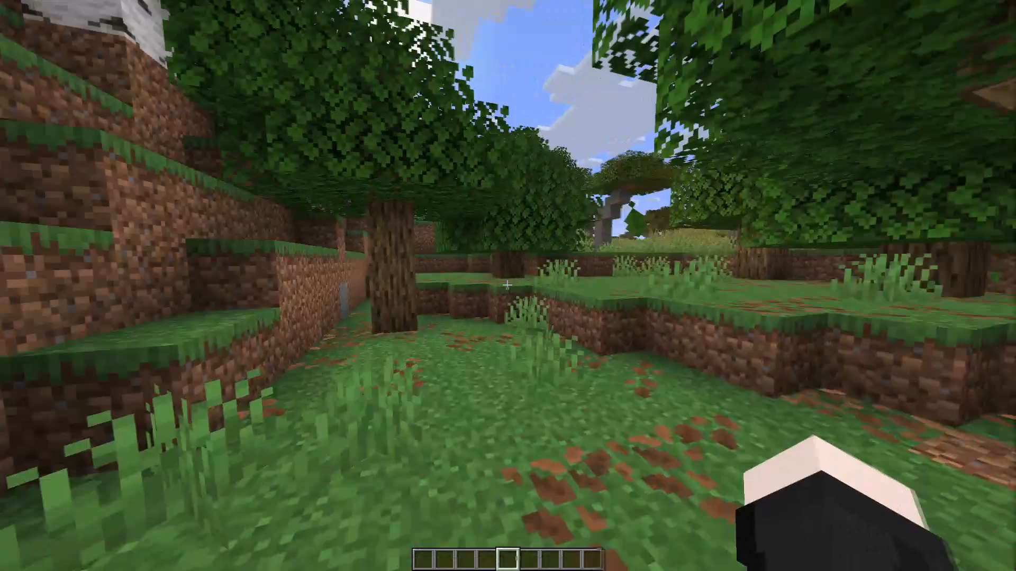
double_click(508, 285)
key(d)
click(508, 285)
key(s)
key(a)
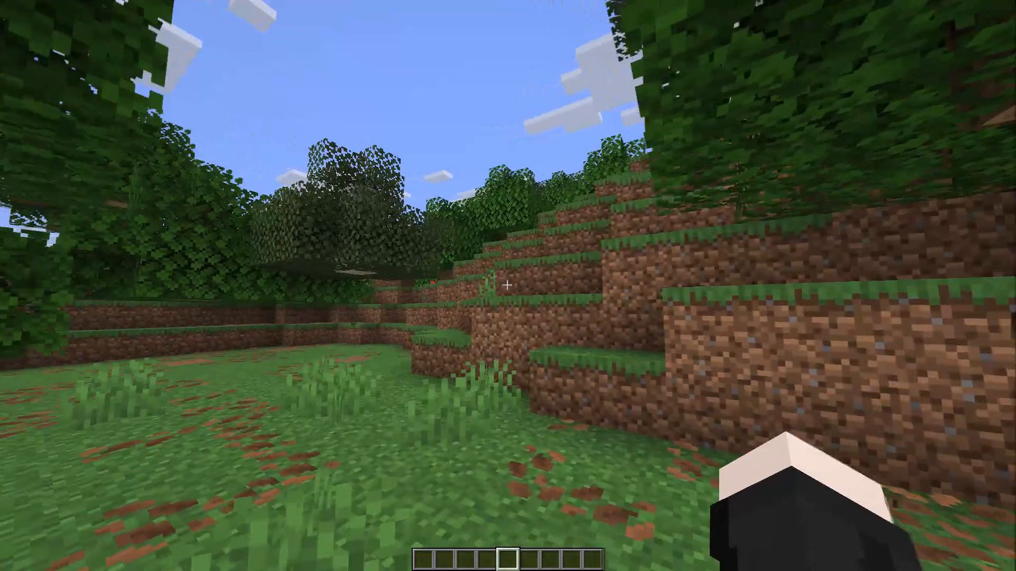
Walk on along the stepped dirt wall to beneath the felled oak's floating canopy and stop the gameplay recording.
key(w)
key(w)
key(w)
key(w)
key(w)
key(w)
key(w)
key(w)
key(w)
key(w)
key(w)
key(w)
key(w)
key(w)
key(w)
key(w)
key(w)
key(w)
key(w)
key(w)
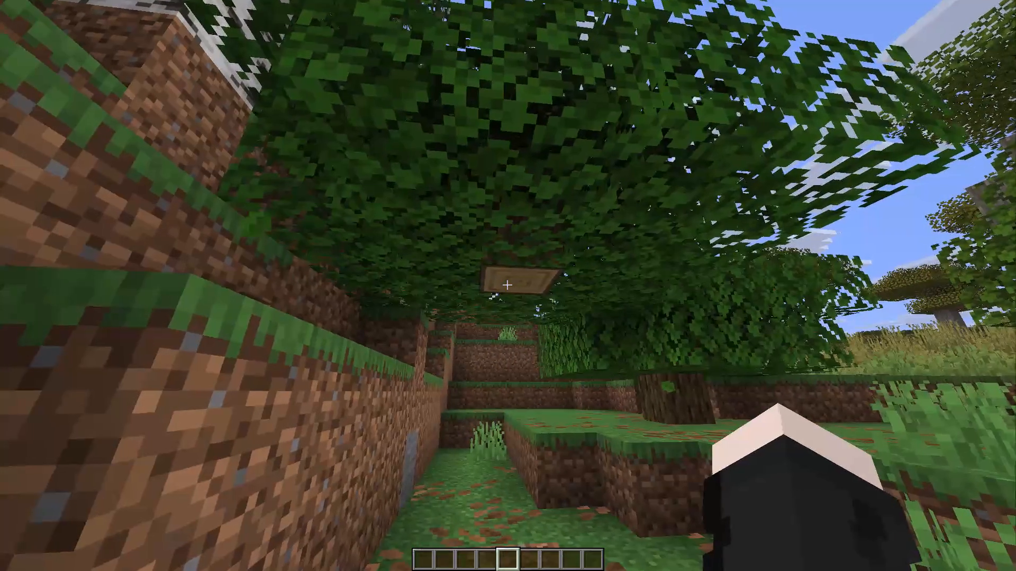
key(alt+x)
Switch to Premiere and import the recording Minecraft 2026.11.03 - 13.19.32.01.mp4 from Videos > Game Captures > Minecraft.
key(alt+Tab)
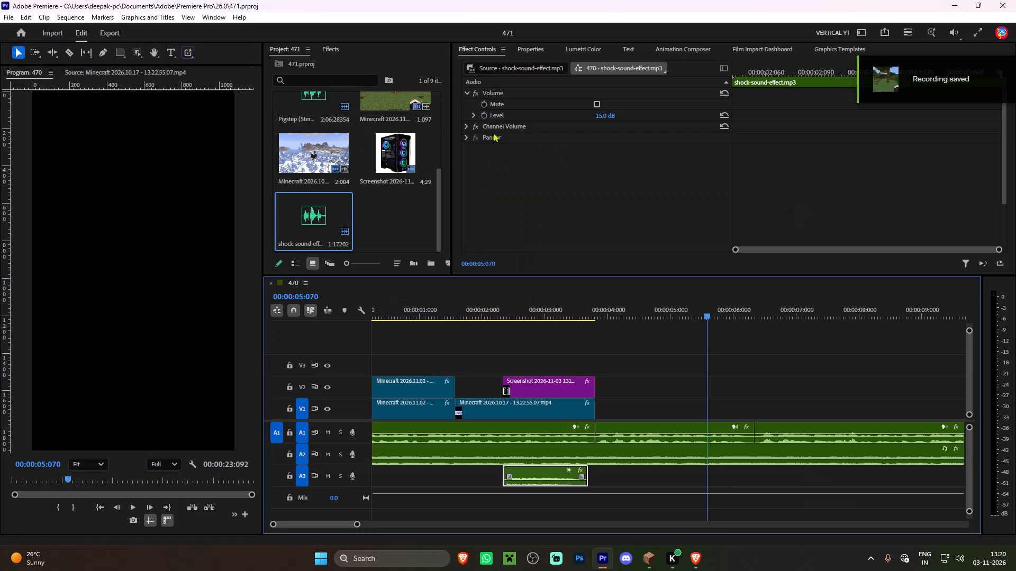
double_click(393, 202)
click(53, 197)
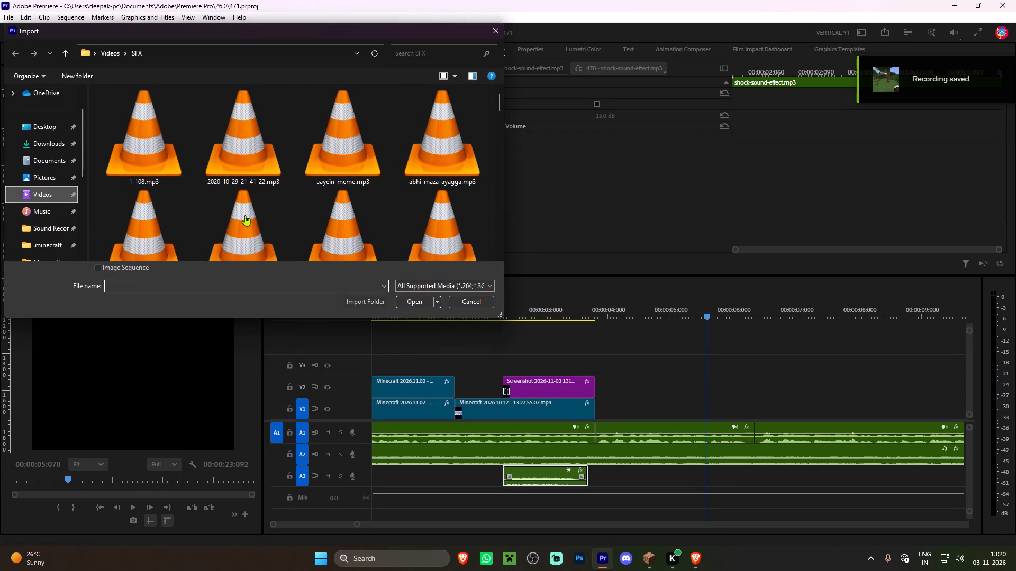
double_click(356, 102)
double_click(204, 109)
scroll(398, 202, down, 10)
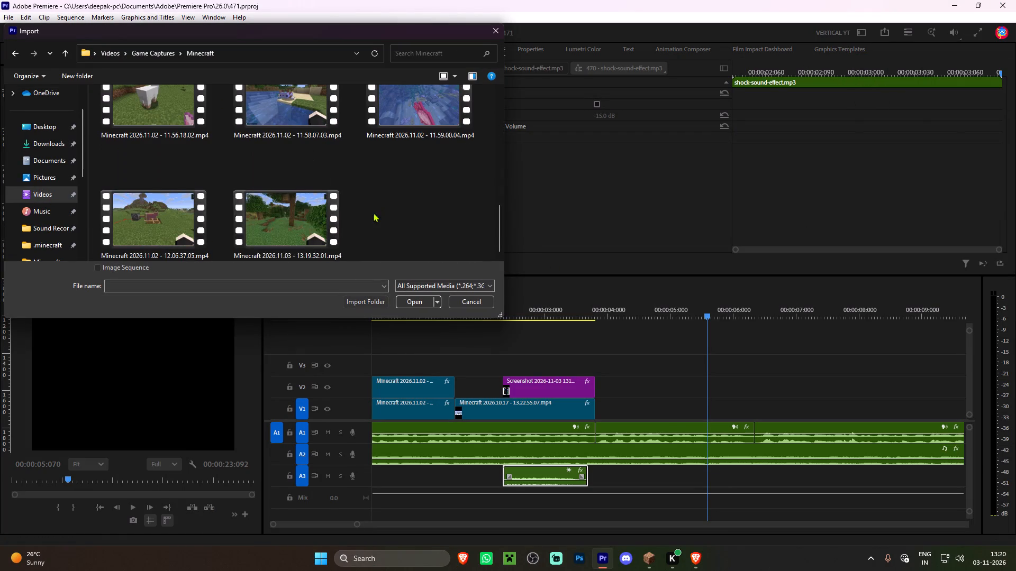
scroll(373, 213, down, 3)
double_click(278, 220)
Open the new recording in the source monitor and set an In point at about 12 seconds, while the oak's trunk is being chopped.
double_click(380, 215)
key(space)
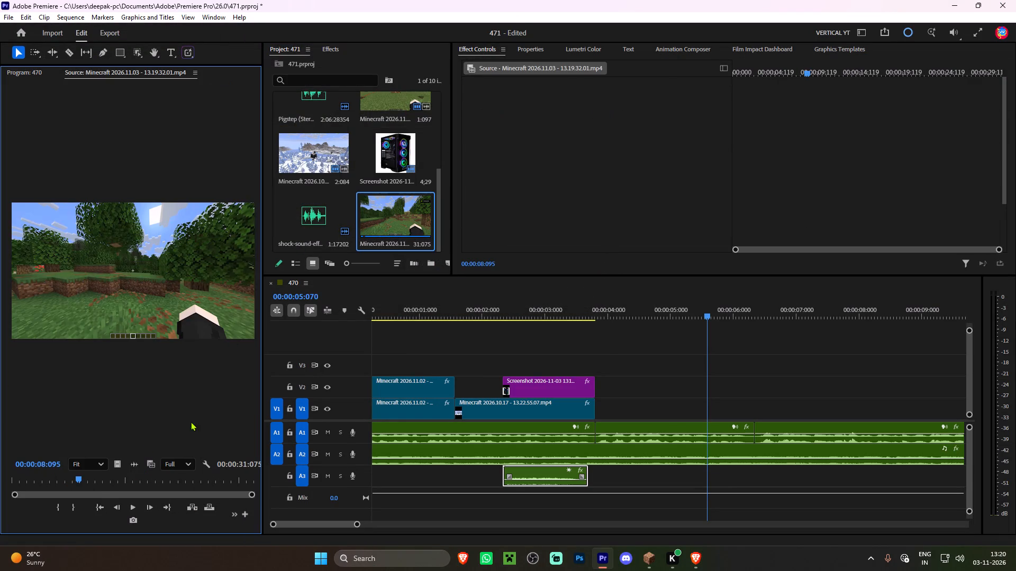
drag(71, 475, 32, 481)
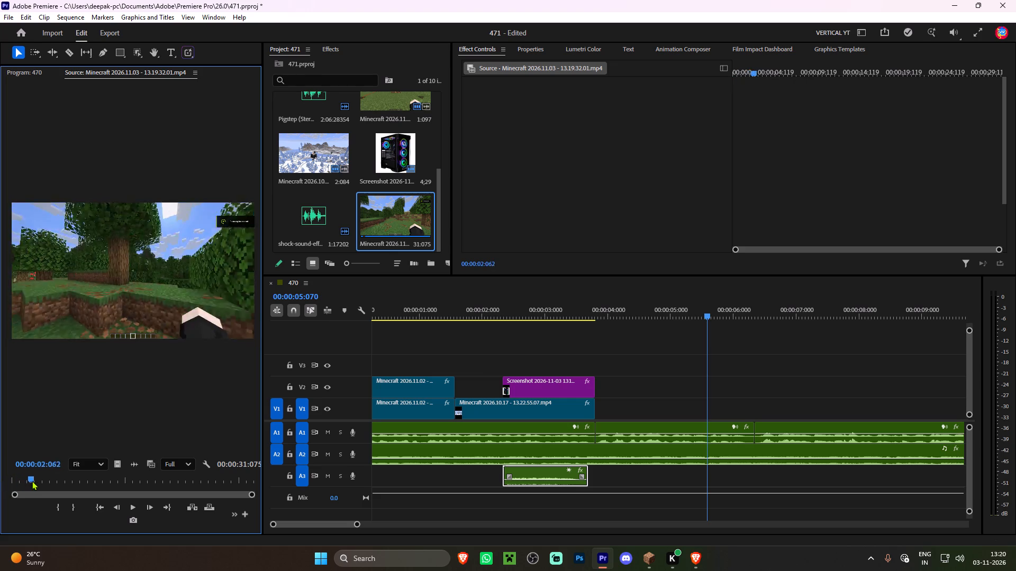
drag(32, 481, 81, 485)
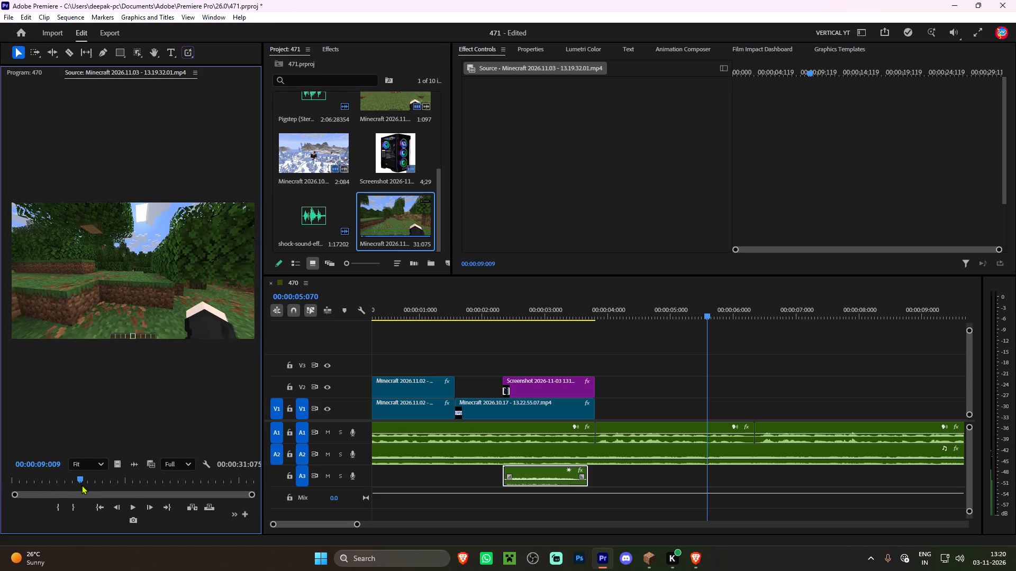
drag(81, 485, 112, 487)
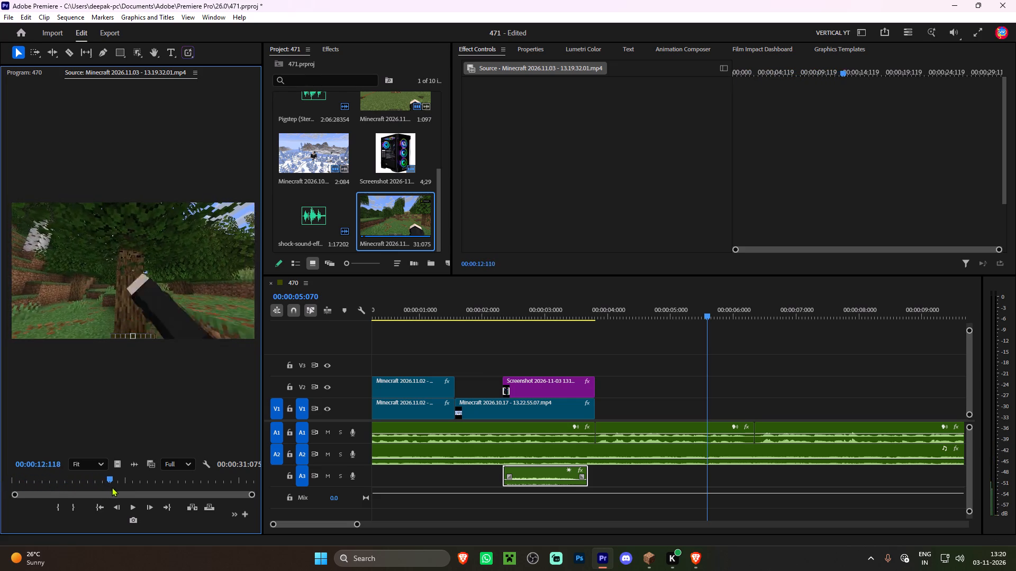
drag(112, 487, 110, 491)
key(space)
key(space)
key(Left)
key(Left)
key(Left)
key(Left)
key(Left)
key(Left)
key(Left)
key(Left)
key(Left)
key(Left)
key(Left)
key(Left)
key(Left)
key(Left)
key(Left)
key(Left)
key(Left)
key(Left)
key(Left)
key(Left)
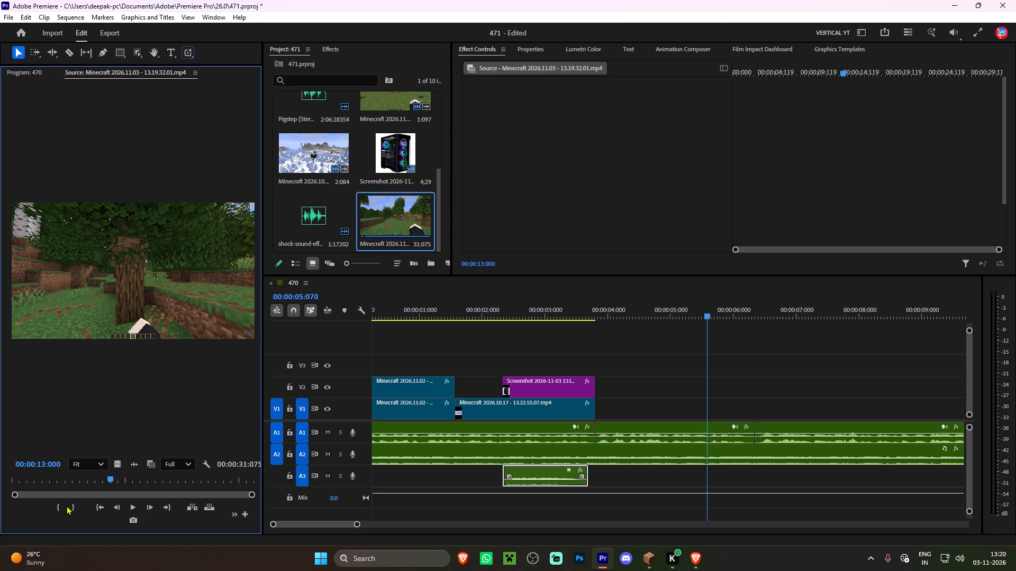
text(i)
Set the recording's Out point at 00:00:15:074, after the shot moves away from the chopped oak.
key(space)
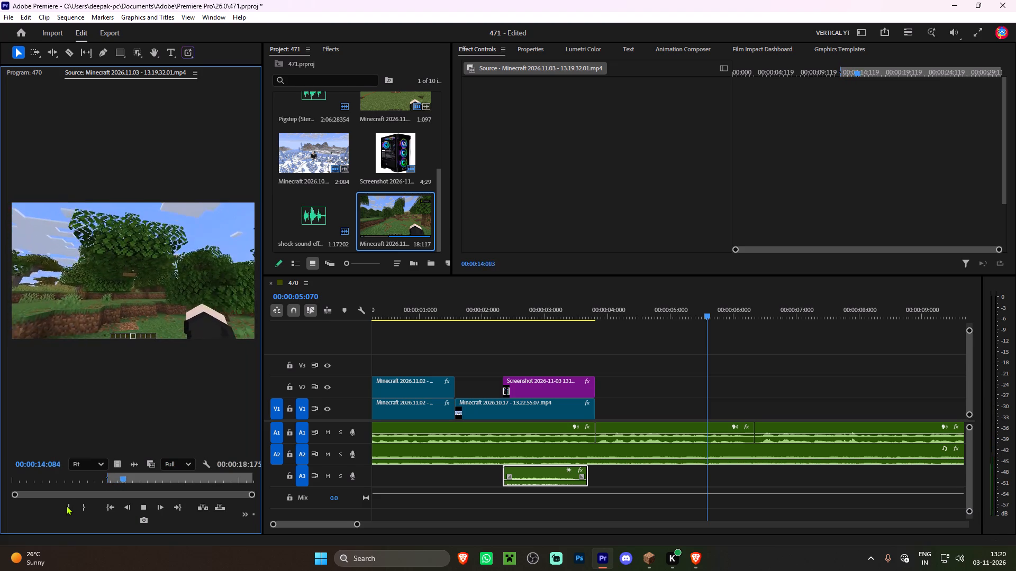
key(space)
text(o)
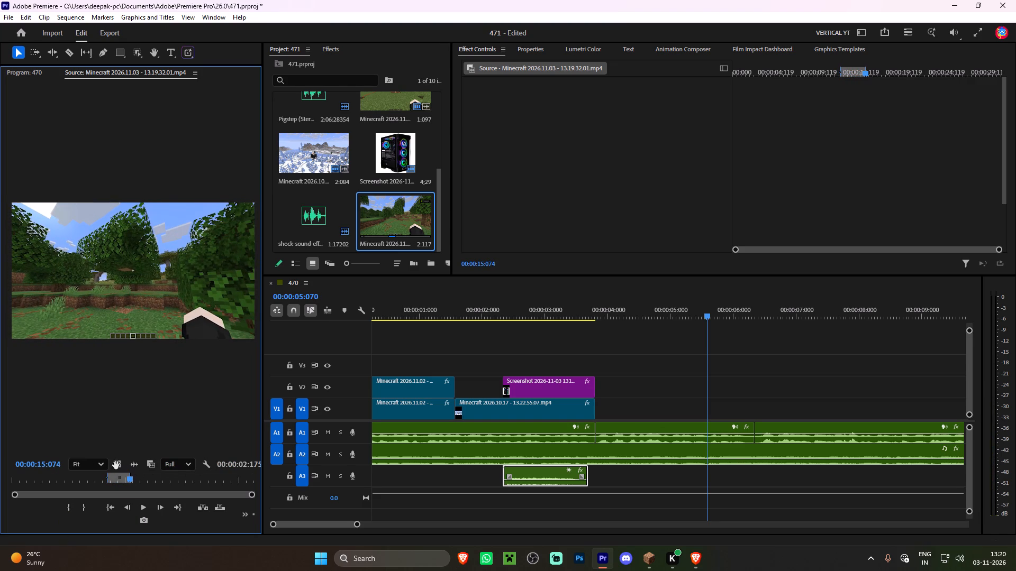
Place the marked range on V1 right after the 13.22.55.07 clip and trim its end back to the voice-over cut near 00:00:06:035.
drag(114, 465, 597, 406)
key(space)
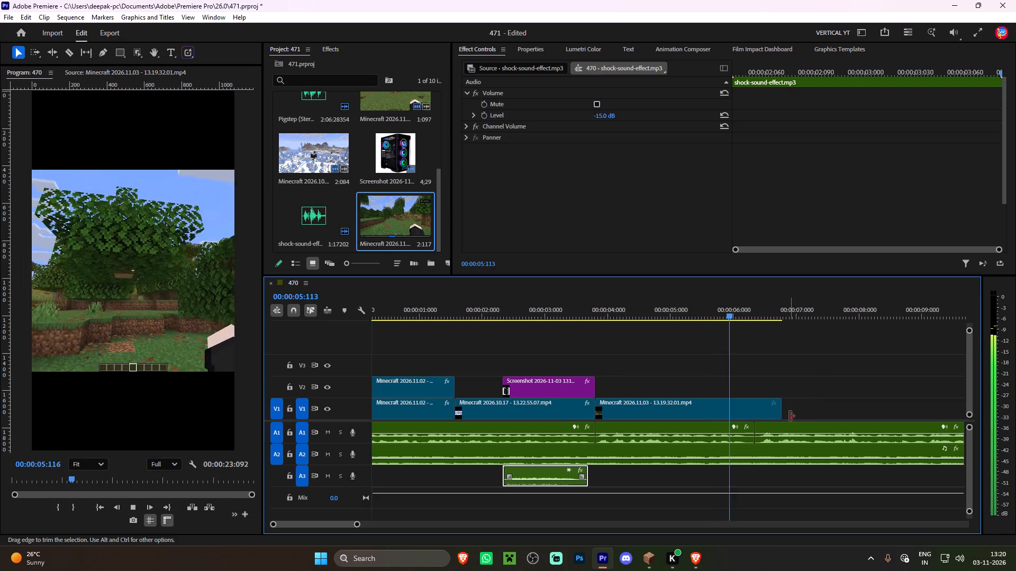
key(space)
drag(786, 412, 757, 412)
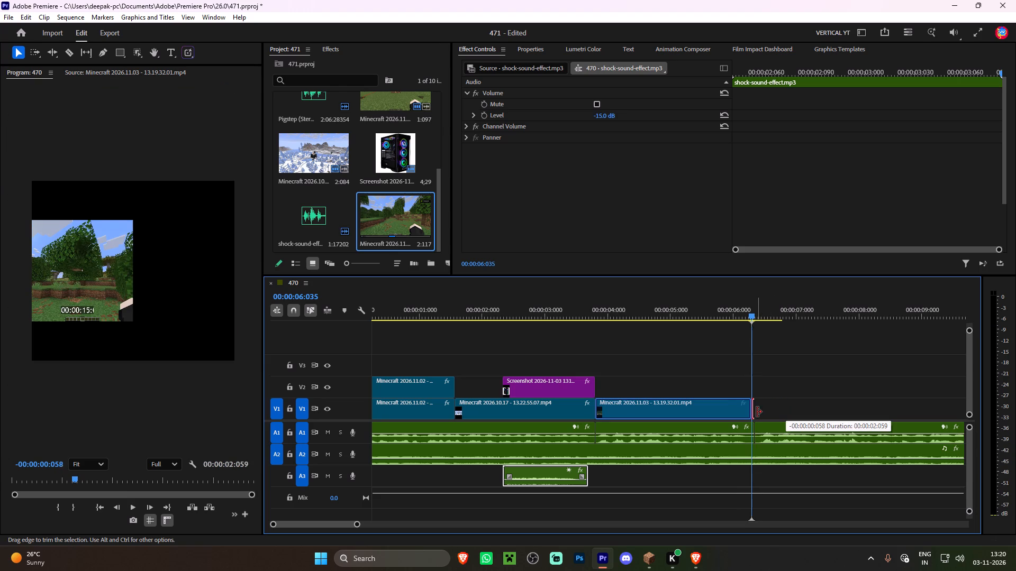
drag(757, 412, 761, 412)
Duplicate the new tree-chopping clip onto V2 directly above the original.
alt+drag(637, 405, 638, 391)
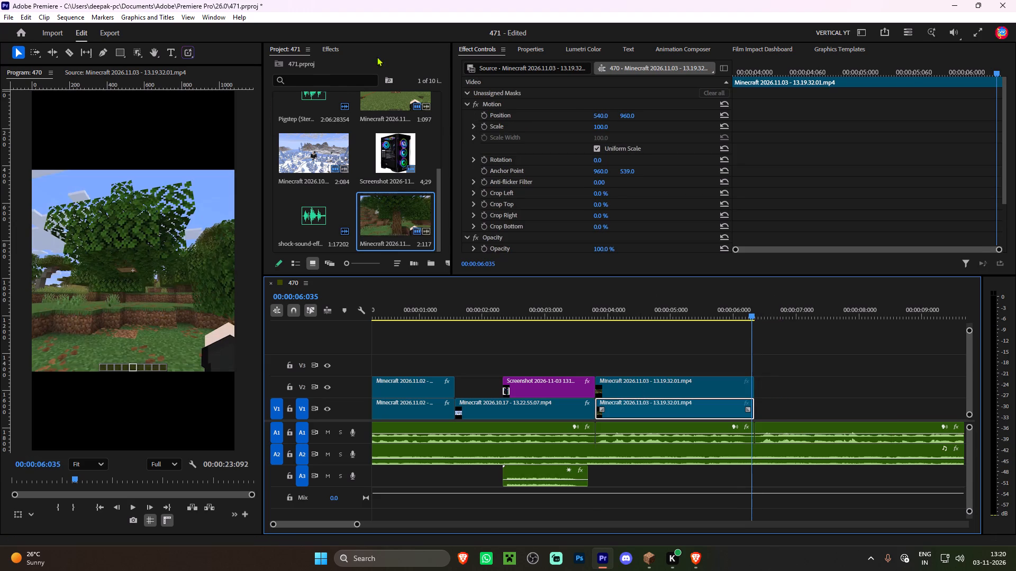
Apply Motion Preset max and Gaussian Blur (Legacy) Preset to the V1 copy of the tree-chopping clip as its blurred background.
click(340, 48)
click(366, 67)
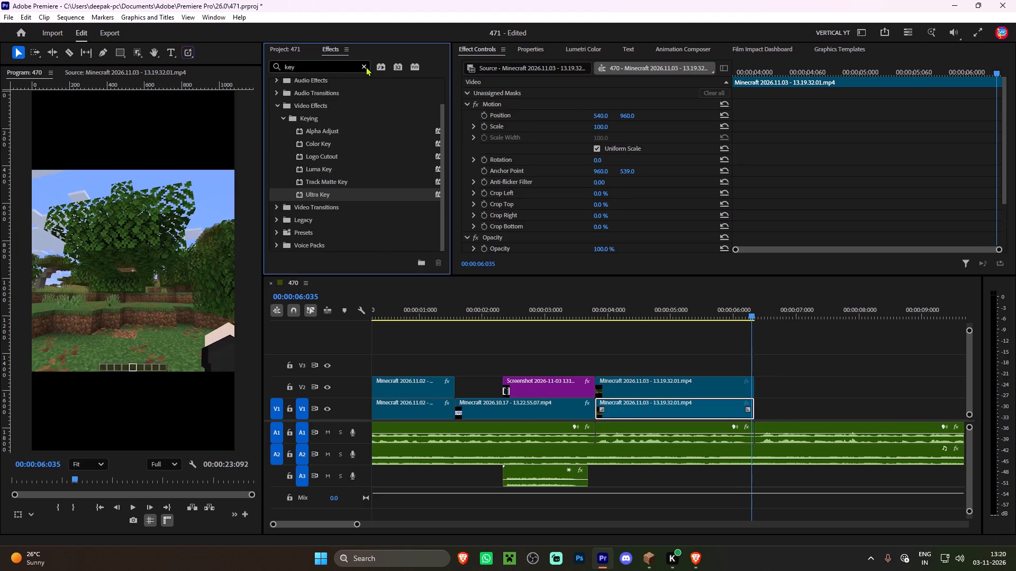
scroll(332, 179, down, 9)
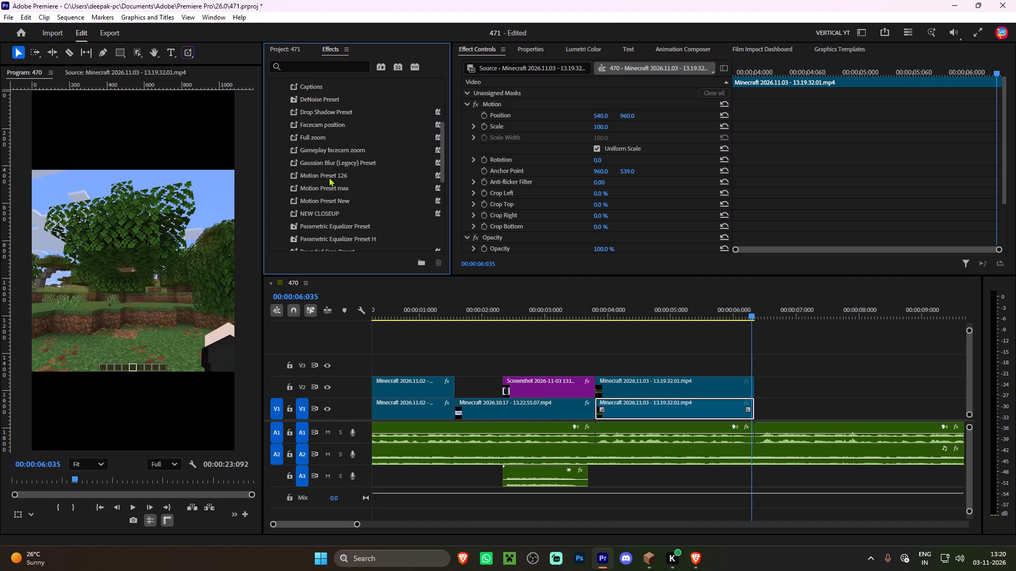
drag(339, 189, 652, 409)
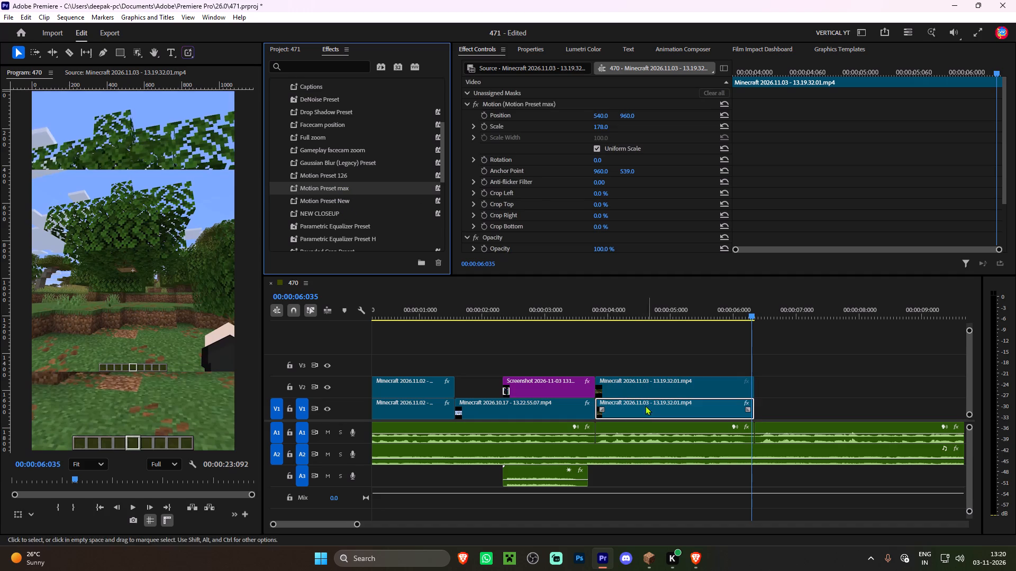
drag(330, 163, 640, 413)
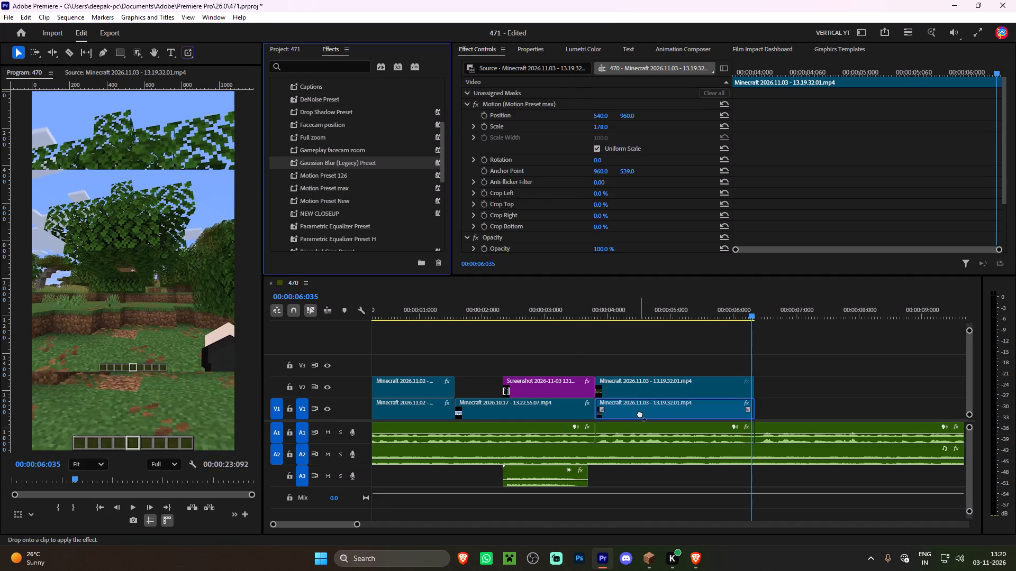
drag(640, 413, 637, 411)
Apply Motion Preset 126 to the V2 copy of the tree-chopping clip.
drag(344, 176, 638, 382)
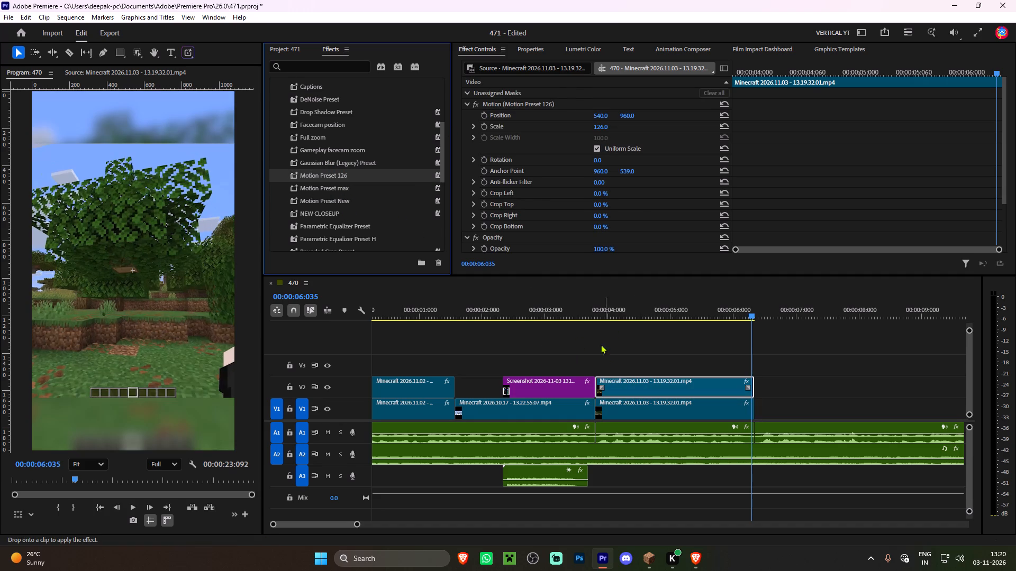
Play the sequence through the tree-chopping clip and into the following section without footage.
click(523, 304)
key(space)
scroll(571, 298, down, 12)
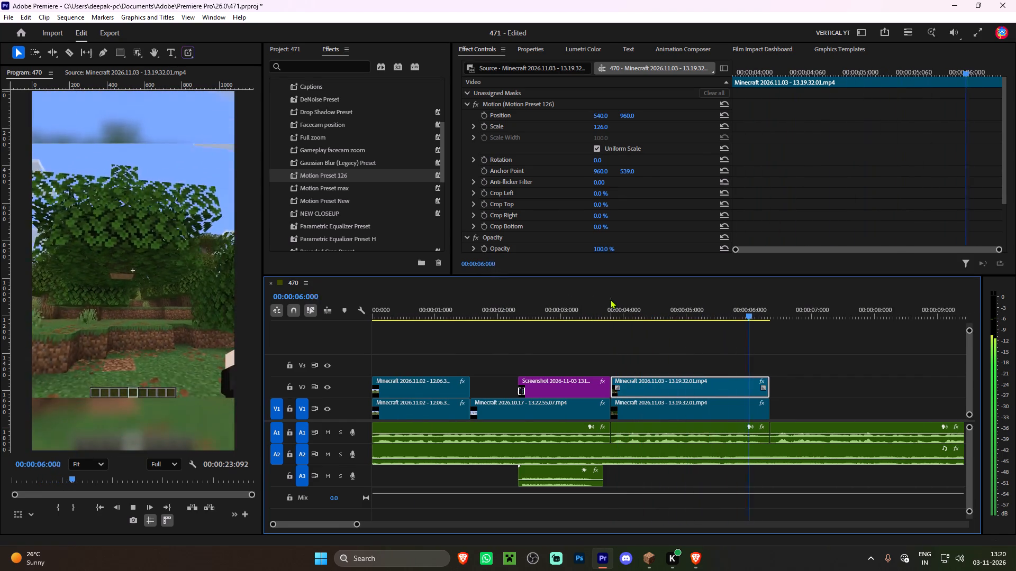
scroll(613, 318, down, 17)
click(517, 355)
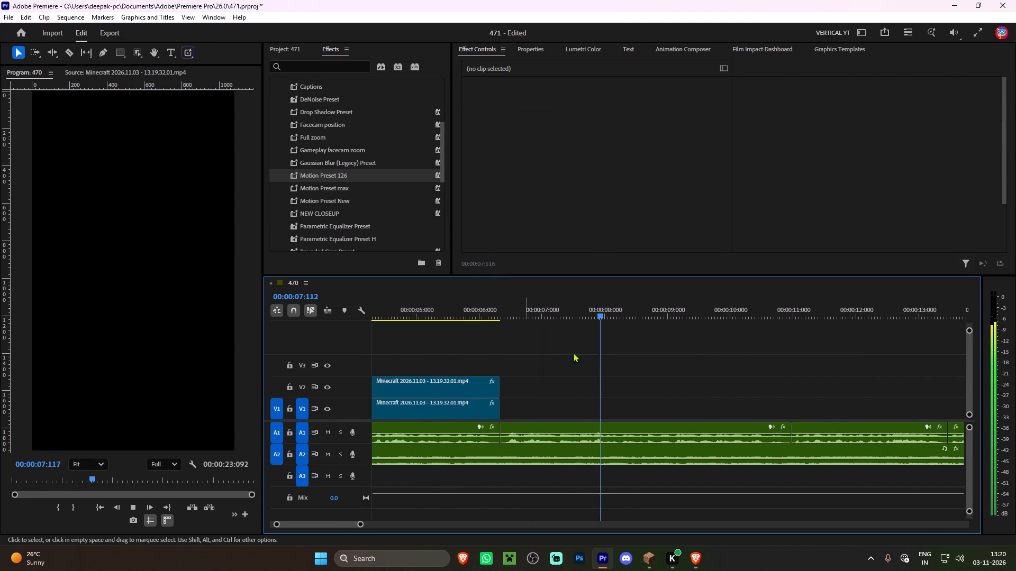
key(space)
Switch back to Minecraft and resume the paused game in the clearing.
click(647, 557)
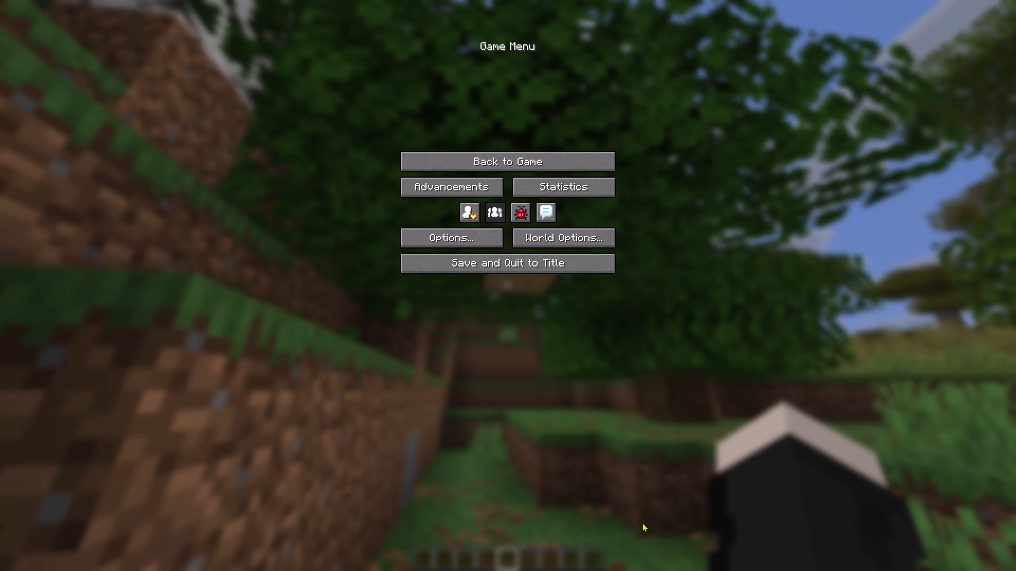
drag(515, 168, 508, 285)
key(d)
key(a)
key(w)
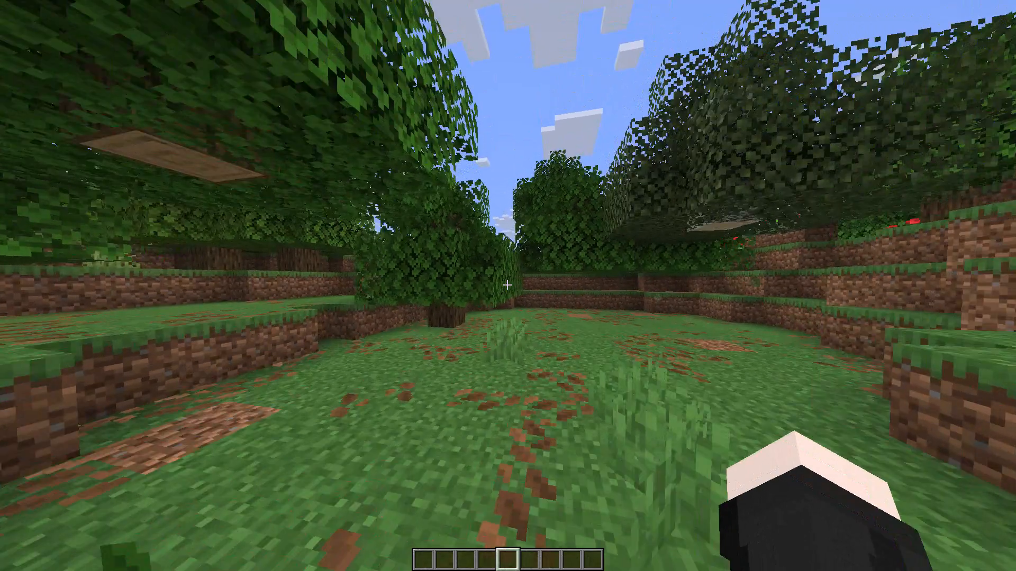
Fly up above the trees and across the landscape to the wooded bank beside the river.
key(shift+space)
key(shift+space)
key(shift+space)
key(shift+space)
key(shift+space)
key(shift+space)
key(shift+space)
key(shift+space)
key(shift+space)
key(shift+space)
key(shift+space)
key(shift+space)
key(shift+space)
key(shift+space)
key(shift+space)
key(shift+space)
key(shift+space)
key(shift+space)
key(shift+space)
key(shift+space)
key(shift+space)
key(shift+a)
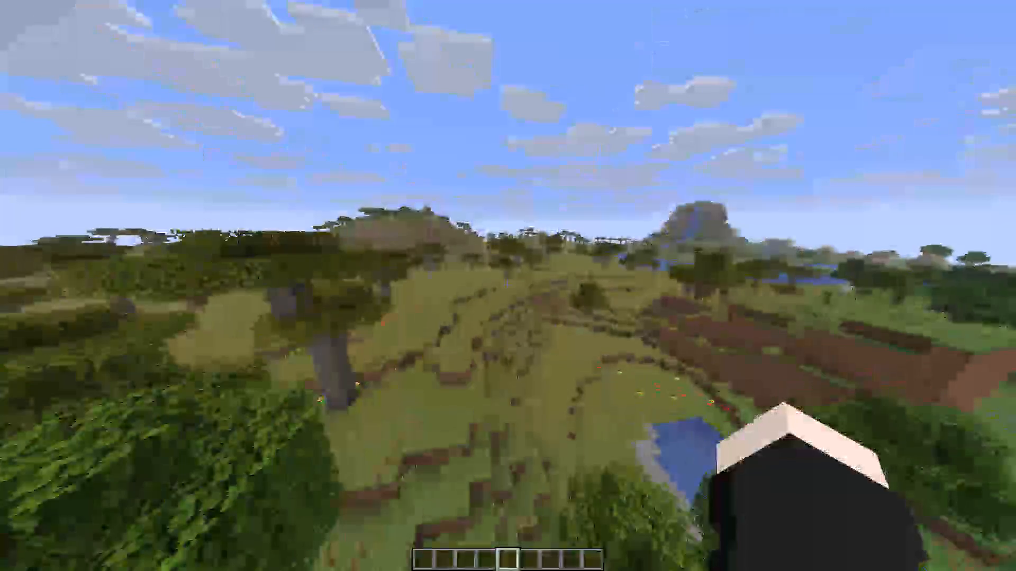
key(shift+d)
key(shift+d)
key(shift+d)
key(shift+d)
key(shift+d)
key(shift+d)
key(shift+d)
key(shift+d)
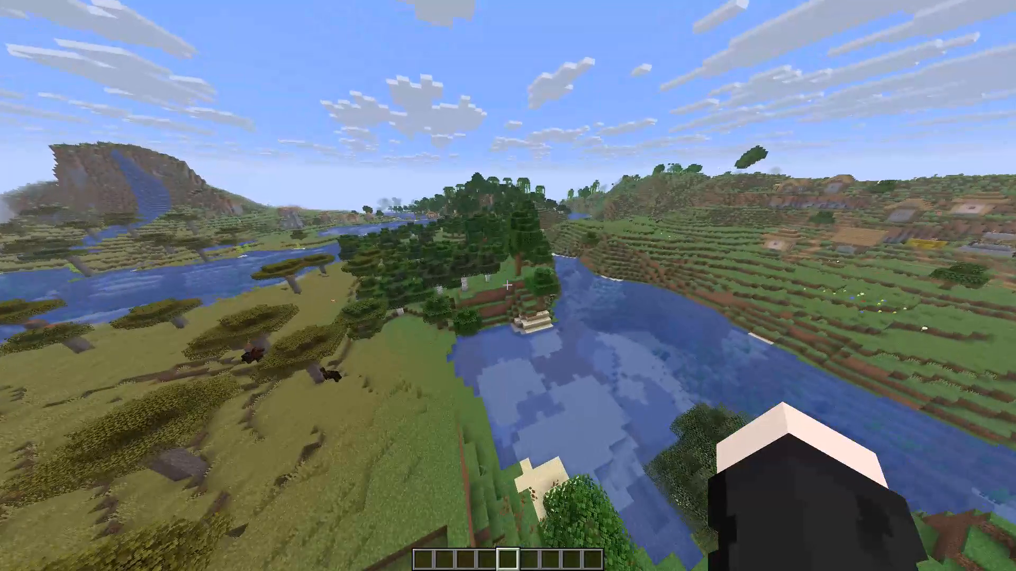
key(ctrl+a)
Put a Stone Pickaxe from the Tools & Utilities items into the first hotbar slot.
key(ctrl+e)
click(439, 375)
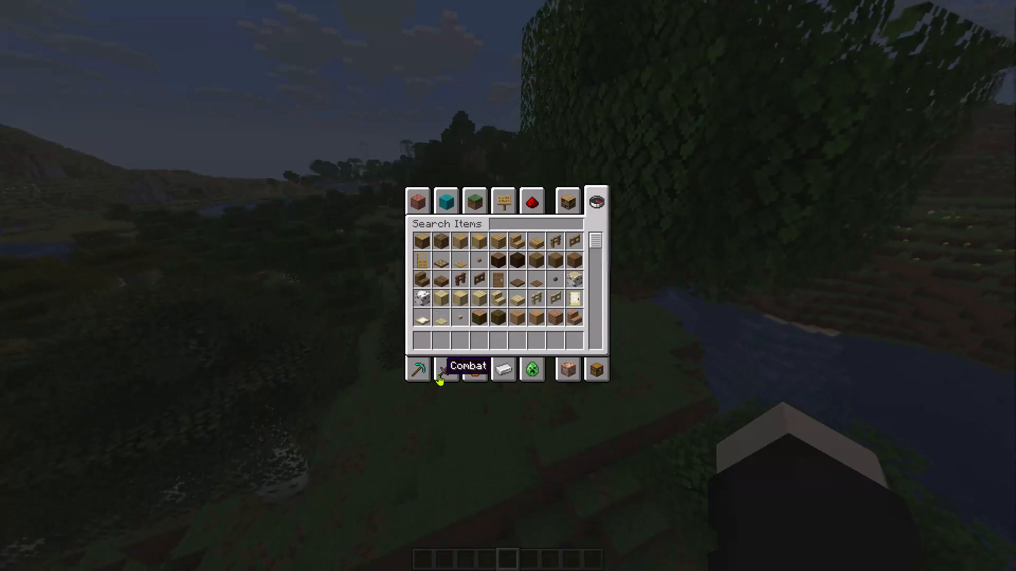
scroll(514, 311, down, 6)
scroll(514, 319, up, 4)
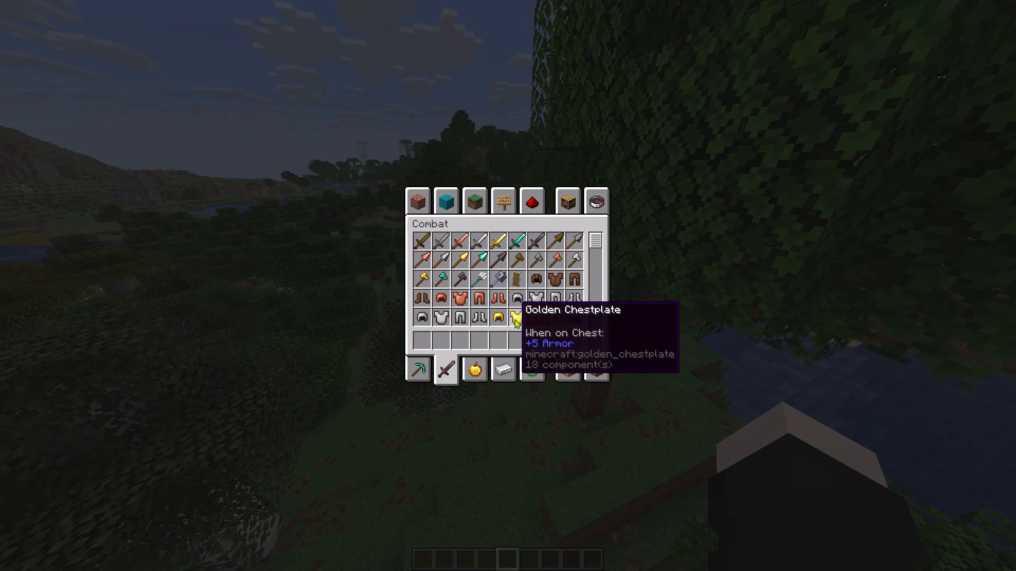
scroll(514, 319, up, 7)
click(425, 367)
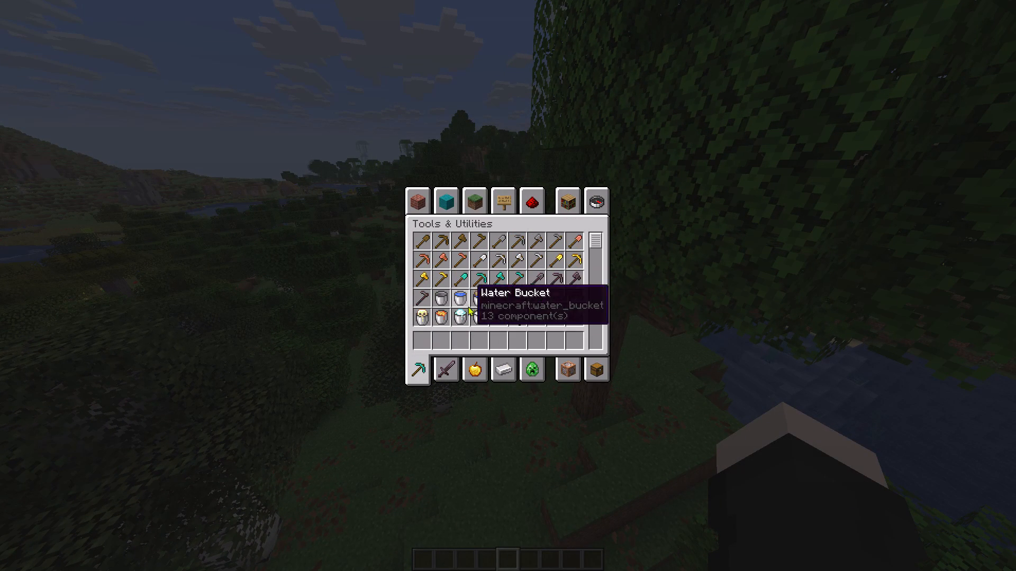
click(516, 243)
click(423, 336)
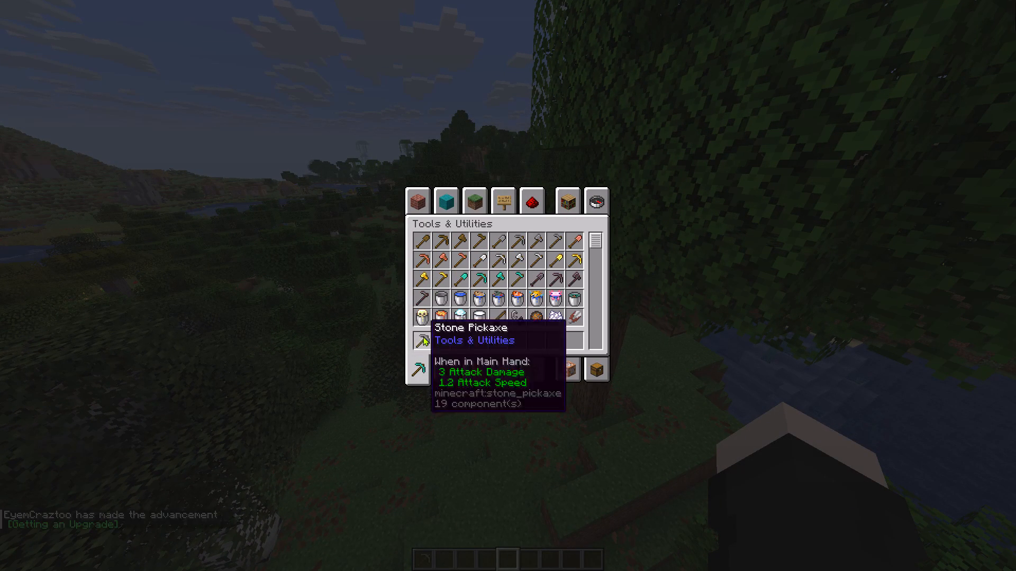
key(Escape)
Change the game mode to Spectator Mode.
key(F3)
key(F4)
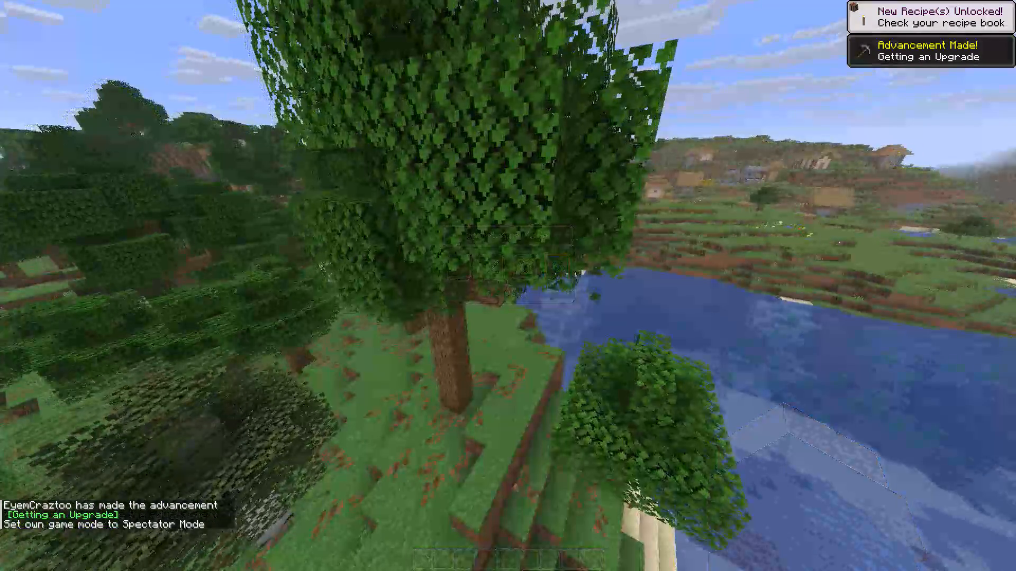
Increase the flying speed and fly down through the ground into the deepslate mineshaft beside the lava.
ctrl+scroll(508, 285, up, 13)
key(ctrl+w)
key(ctrl+w)
key(ctrl+w)
key(ctrl+w)
key(ctrl+w)
key(ctrl+w)
key(ctrl+w)
key(ctrl+w)
key(ctrl+w)
key(ctrl+w)
key(ctrl+w)
key(ctrl+w)
key(ctrl+w)
key(ctrl+w)
key(ctrl+w)
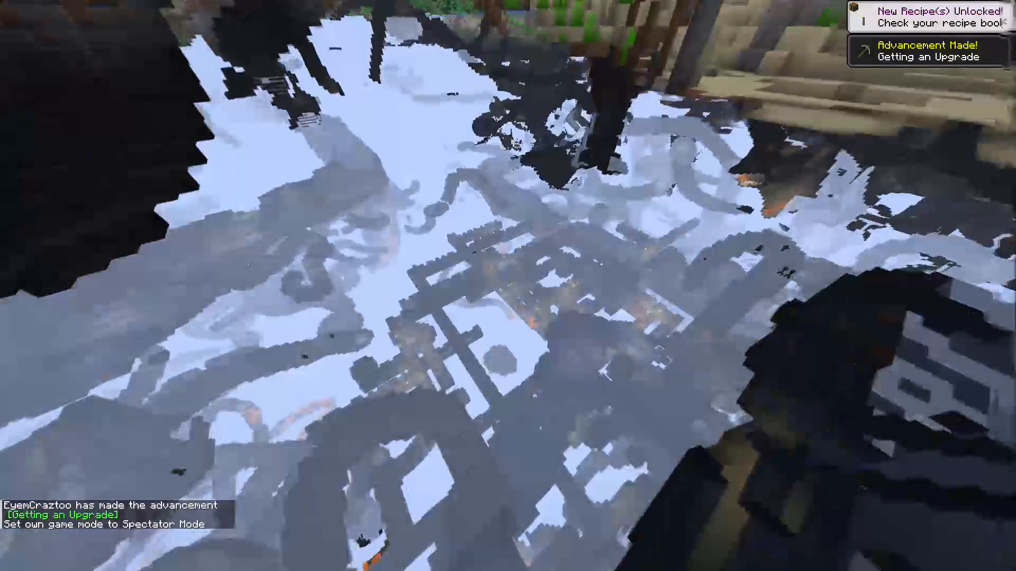
key(ctrl+w)
key(ctrl+w)
key(ctrl+w)
key(ctrl+w)
key(ctrl+w)
key(ctrl+w)
key(ctrl+w)
key(ctrl+w)
key(ctrl+w)
key(ctrl+w)
key(ctrl+w)
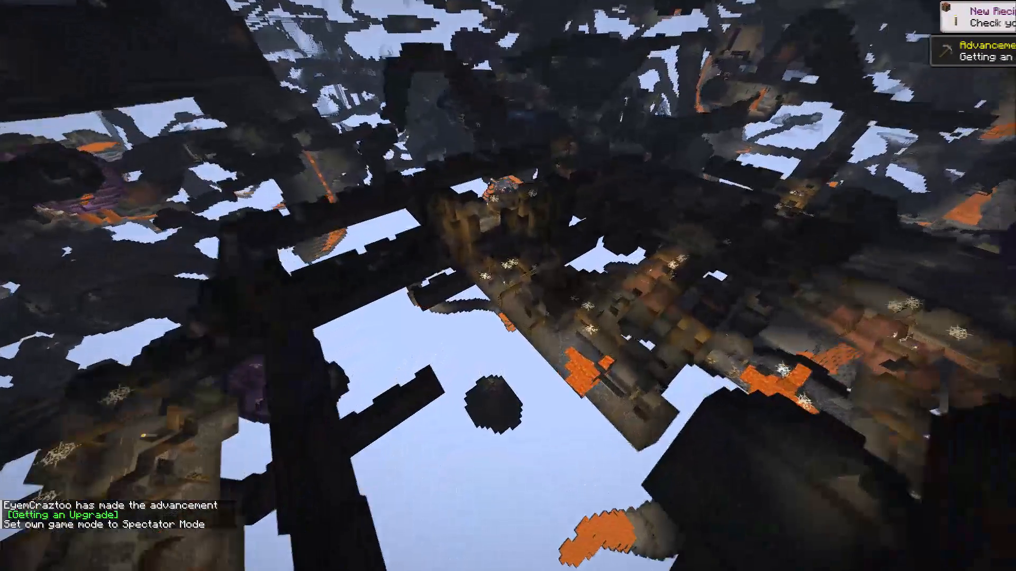
key(ctrl+w)
key(ctrl+d)
key(a)
key(d)
key(w)
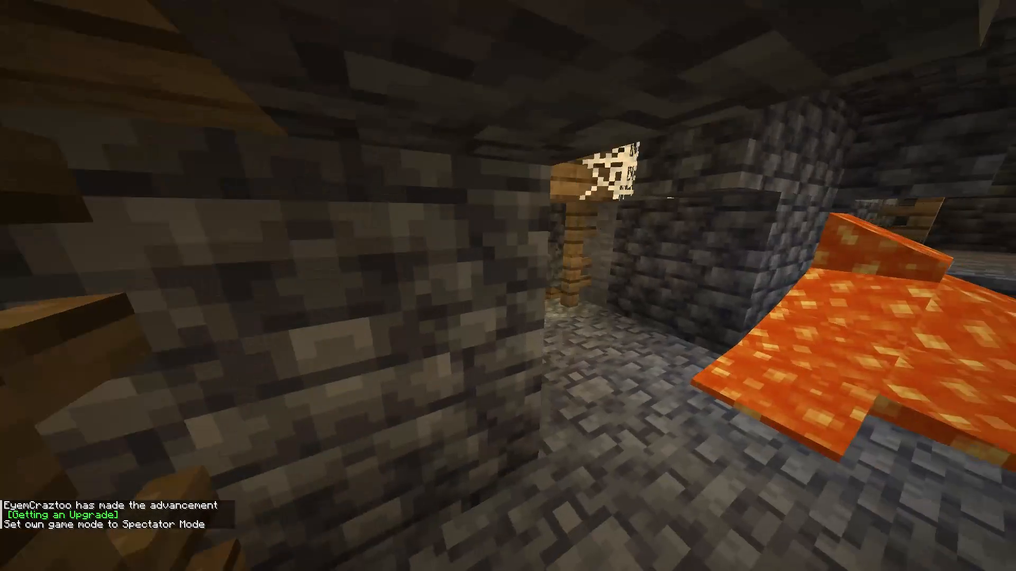
Fly through the mineshaft corridors around the lava and examine them for a suitable filming spot.
key(a)
key(d)
key(a)
key(w)
key(d)
key(w)
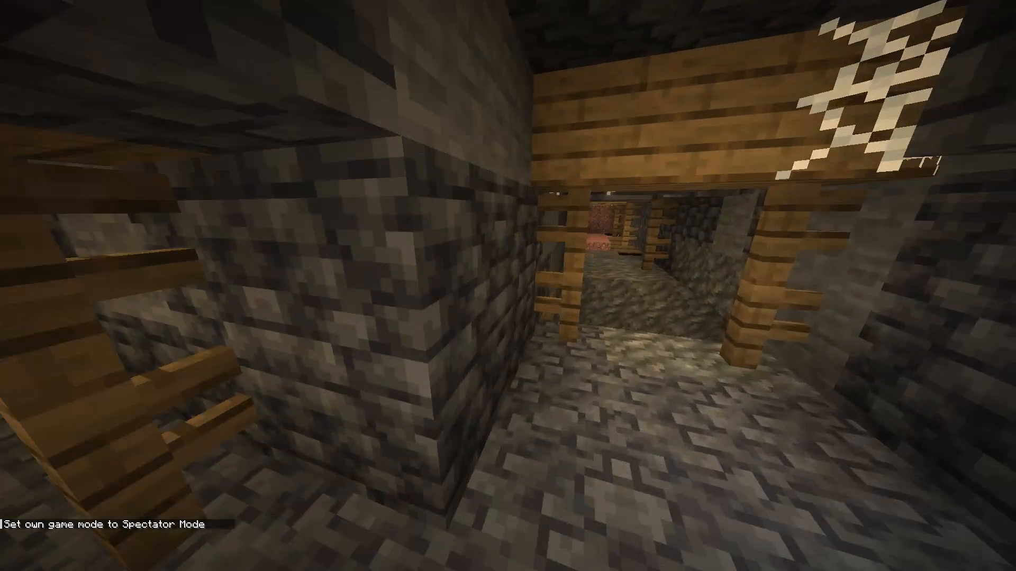
key(a)
key(a)
key(w)
key(d)
key(w)
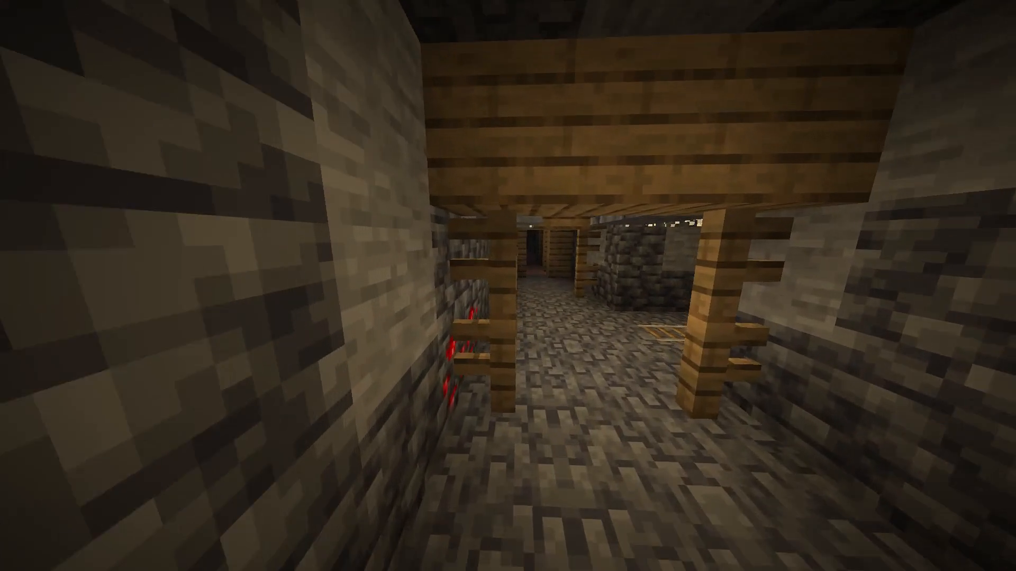
key(w)
key(w)
key(a)
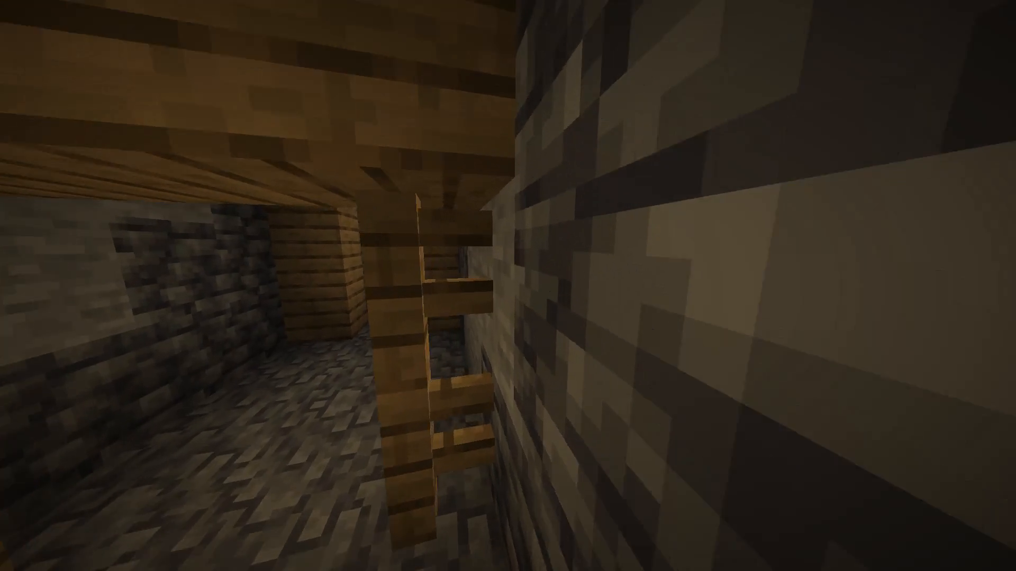
key(a)
key(w)
key(d)
key(w)
key(a)
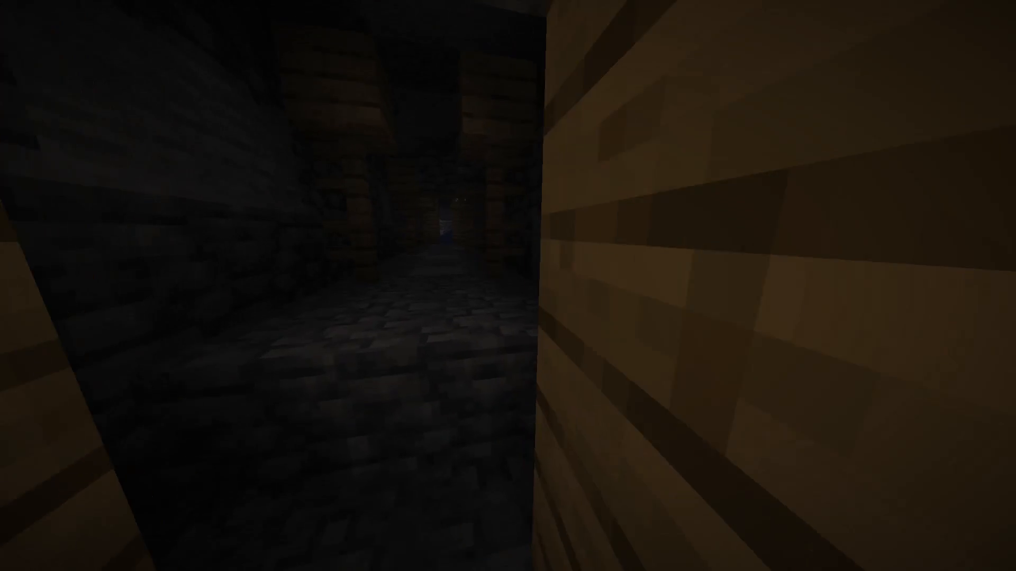
key(s)
key(w)
key(w)
key(a)
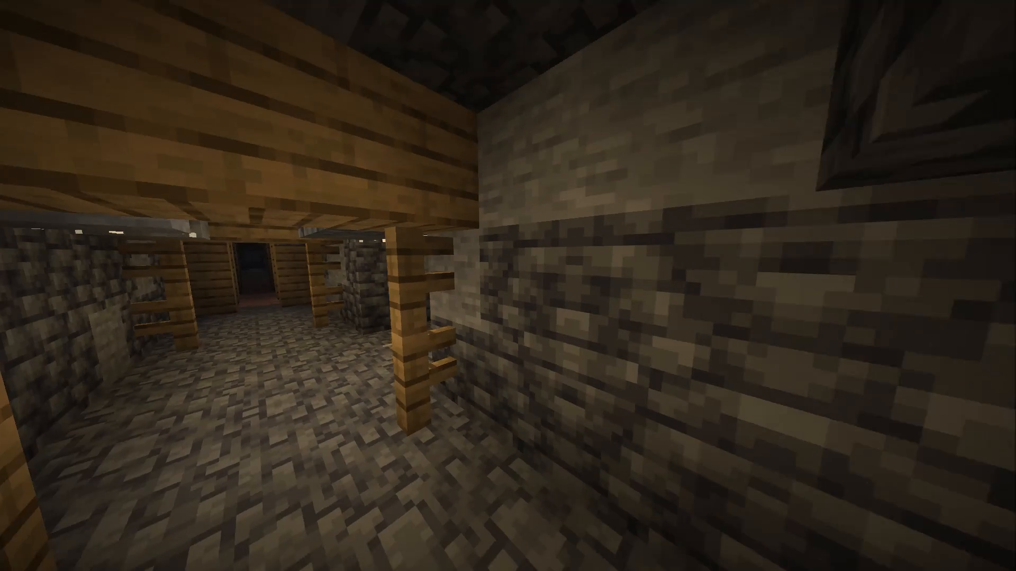
key(a)
key(a)
key(w)
Change the game mode to Creative Mode inside the deepslate corridor near the lava.
key(F3)
key(F4)
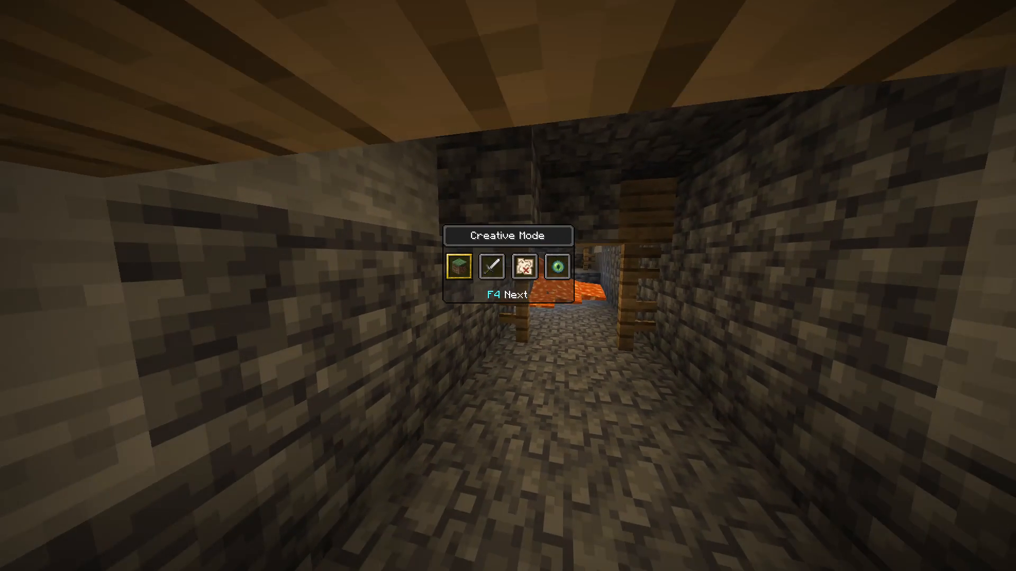
key(w)
key(d)
key(a)
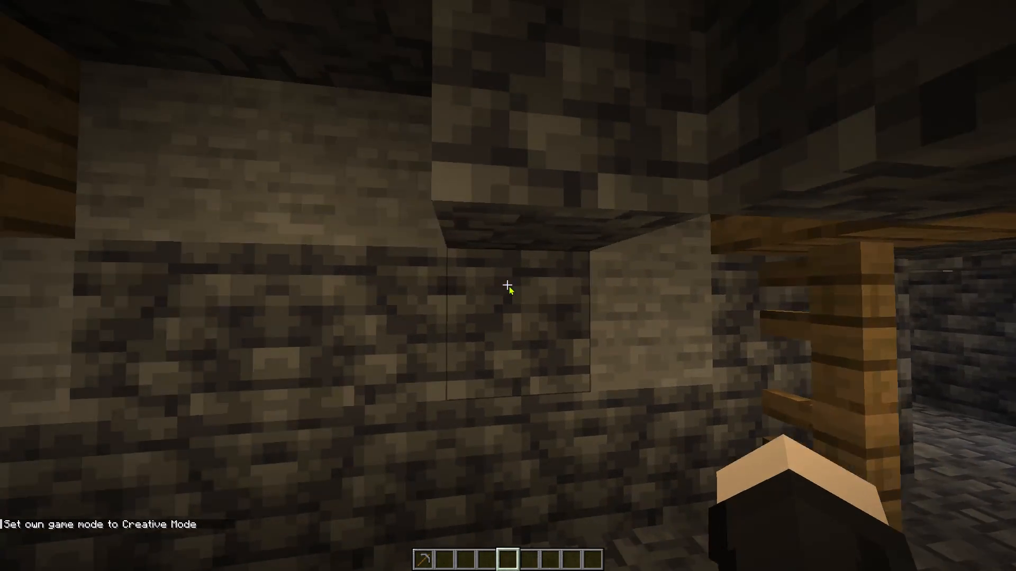
Search the creative items for "iro" and put Deepslate Iron Ore in the third hotbar slot and Iron Ore in the second.
key(e)
click(597, 208)
text(irob)
key(BackSpace)
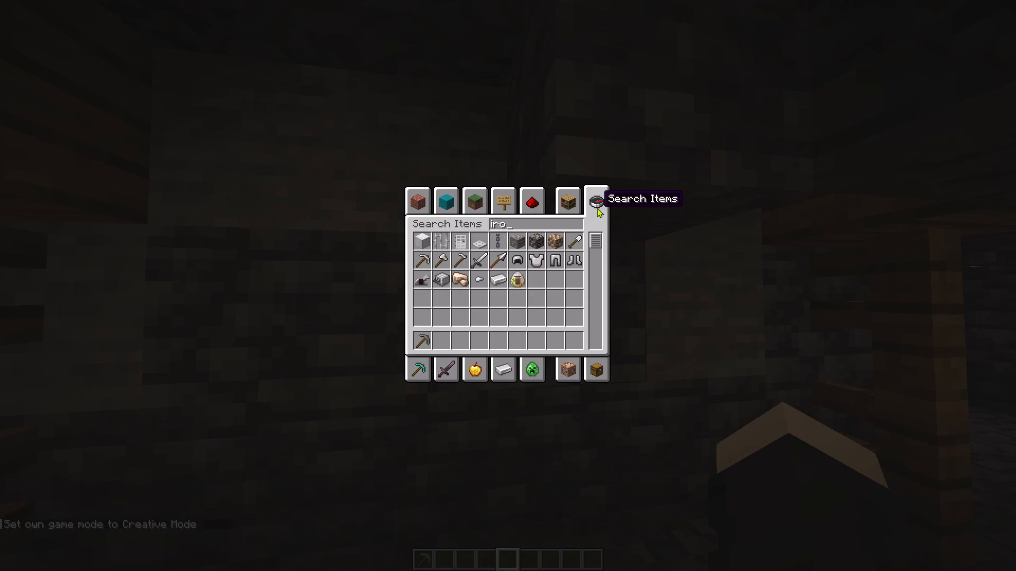
click(536, 243)
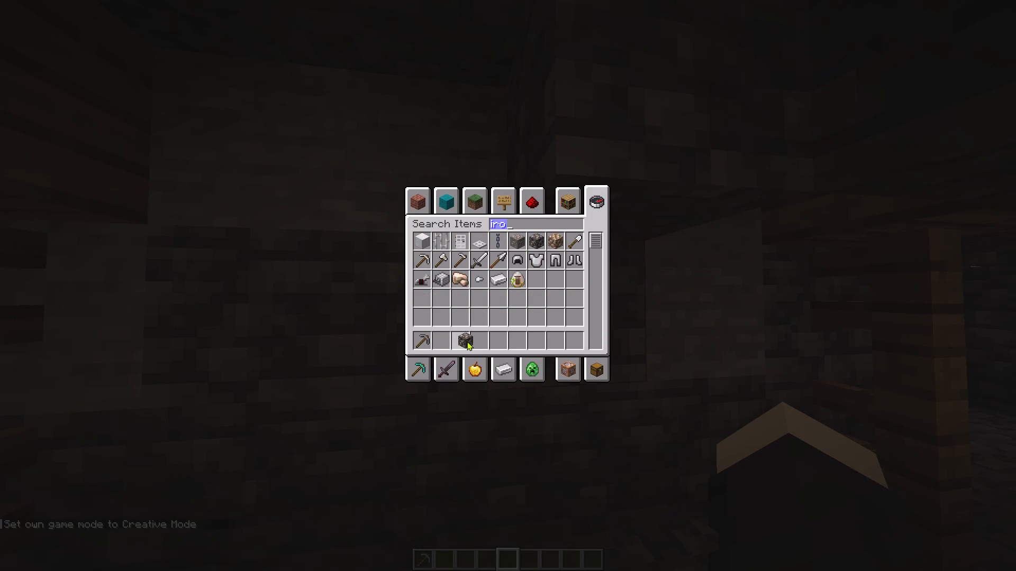
click(467, 341)
drag(519, 241, 513, 249)
click(444, 338)
key(Escape)
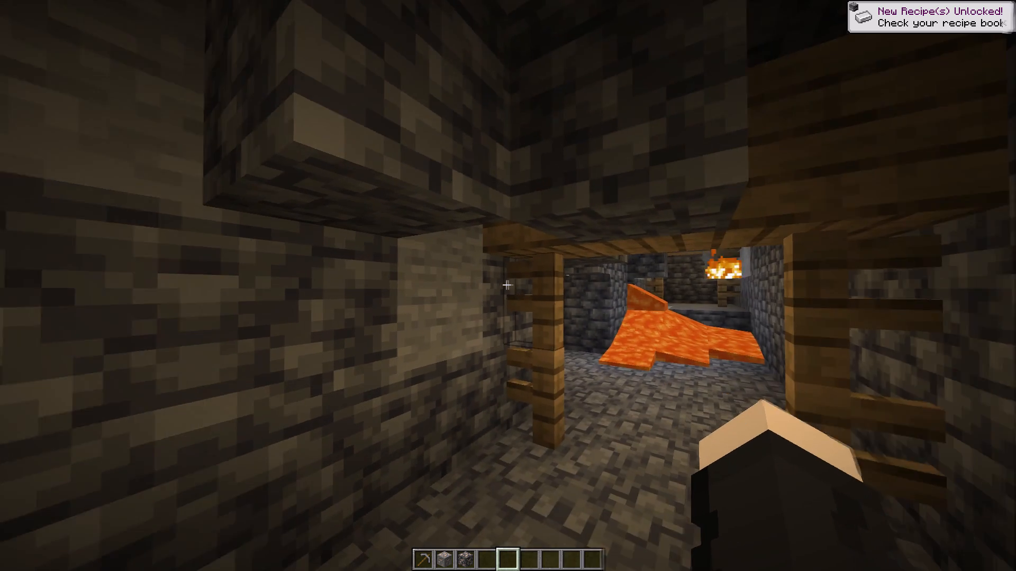
With Deepslate Iron Ore in hand, examine the mineshaft corridors for a wall in which to set the ore.
scroll(508, 285, down, 5)
key(w)
key(shift+d)
shift+scroll(508, 285, down, 2)
key(shift+a)
key(w)
key(d)
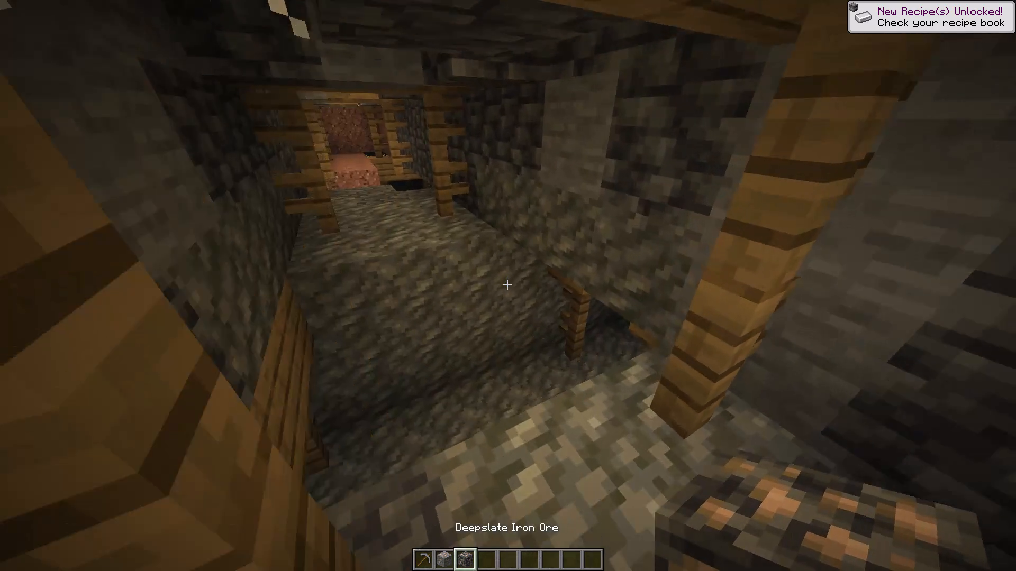
key(w)
key(shift+space)
key(shift+space)
key(shift+d)
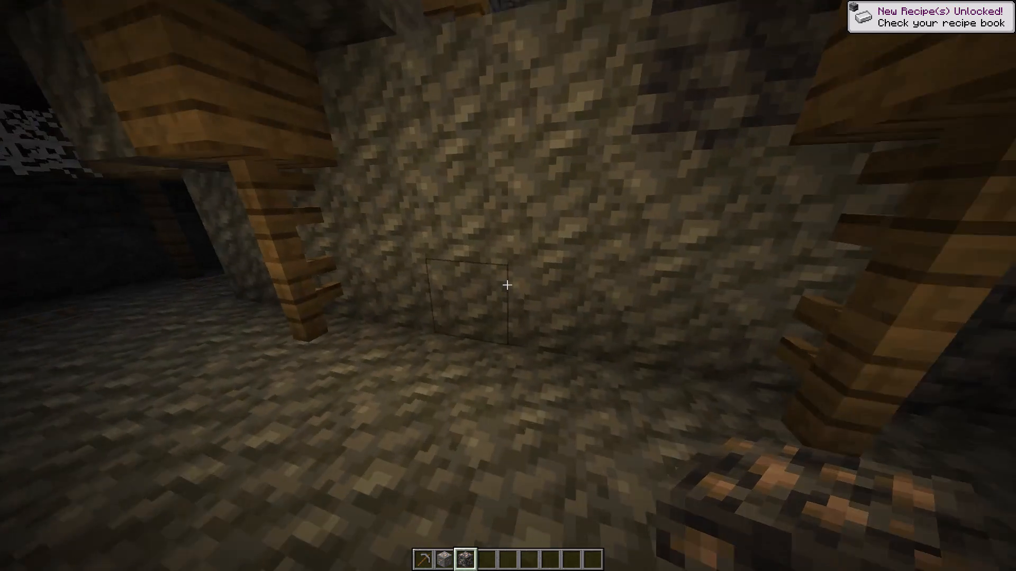
key(shift+a)
key(shift+a)
key(shift+a)
key(d)
key(w)
key(w)
key(w)
key(w)
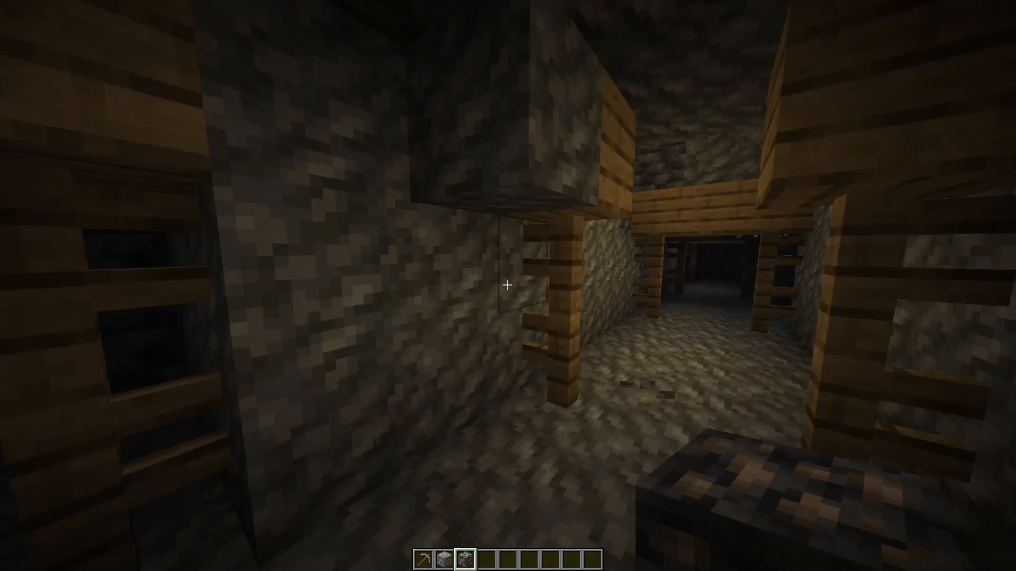
key(space)
key(space)
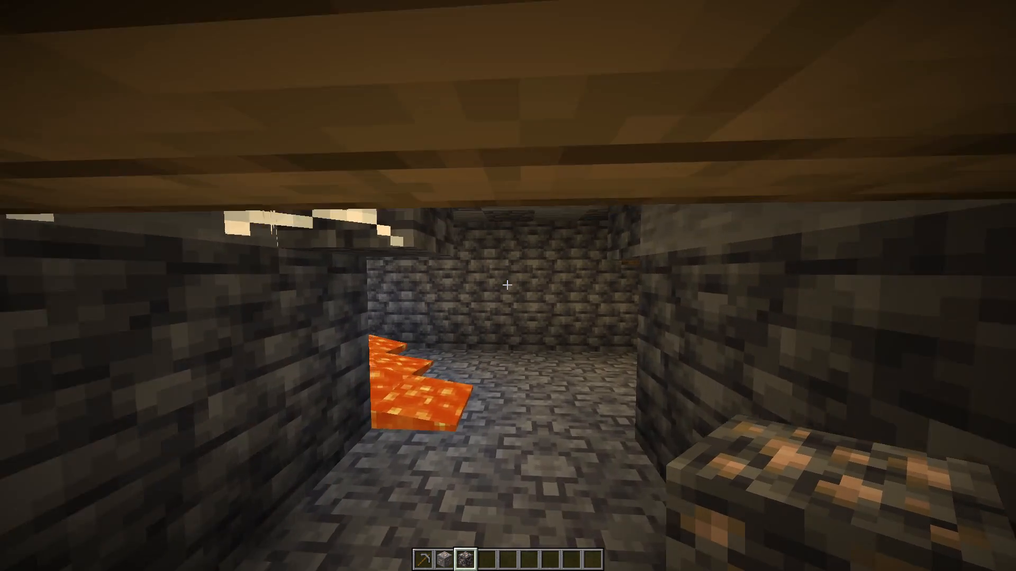
Replace two stacked blocks of the deepslate wall beside the lava with Deepslate Iron Ore.
key(d)
key(a)
key(s)
double_click(508, 285)
right_click(508, 285)
right_click(508, 285)
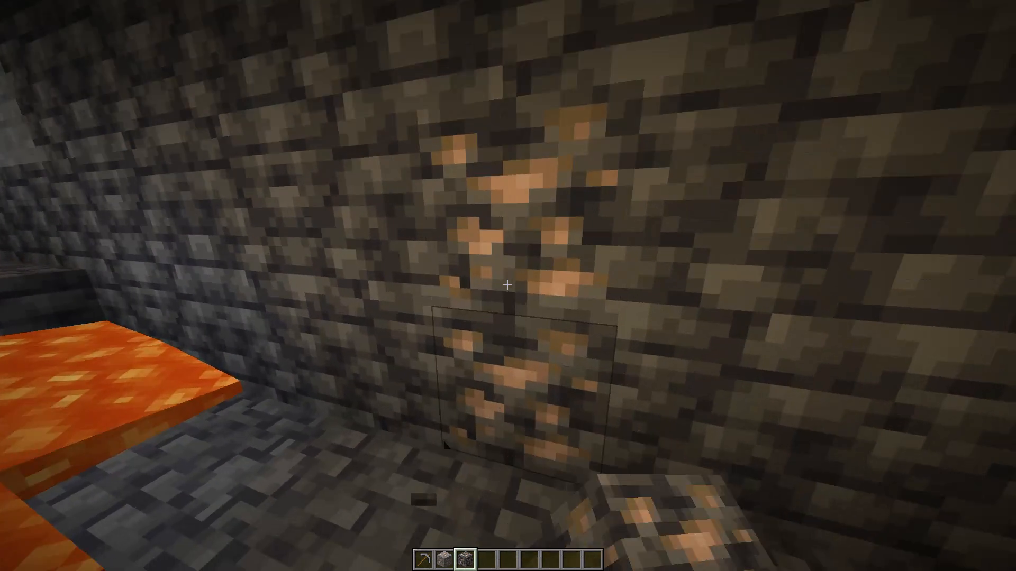
Drop the leftover ore from the hotbar, keeping only the Stone Pickaxe.
key(d)
key(s)
key(a)
key(w)
key(q)
scroll(508, 285, down, 1)
scroll(508, 285, up, 2)
key(q)
Start a gameplay recording and back away from the lava to the timber support facing the ore wall.
key(alt+x)
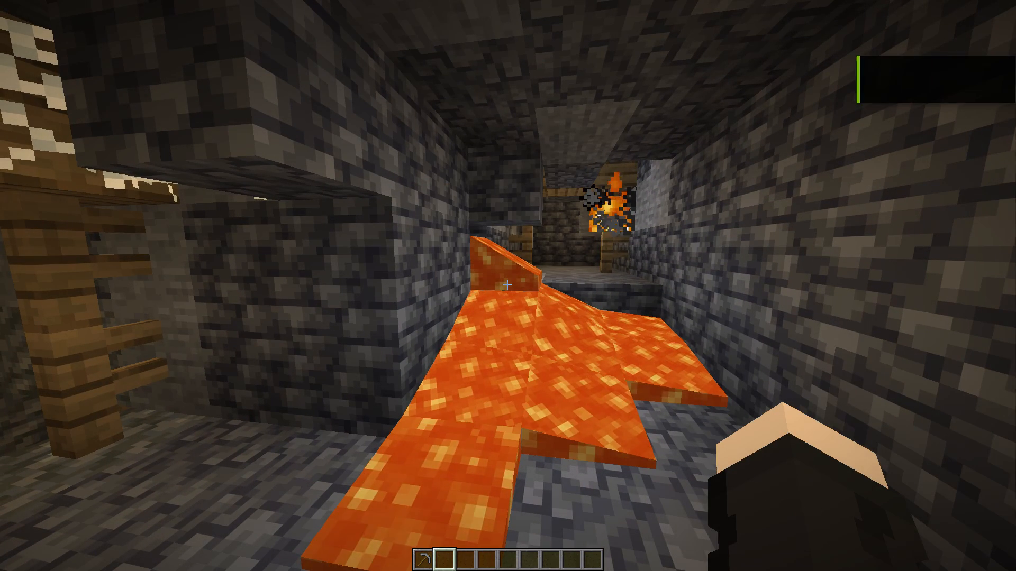
key(s)
key(s)
key(s)
key(s)
key(s)
key(s)
key(s)
key(s)
key(s)
key(s)
key(s)
key(s)
key(a)
key(w)
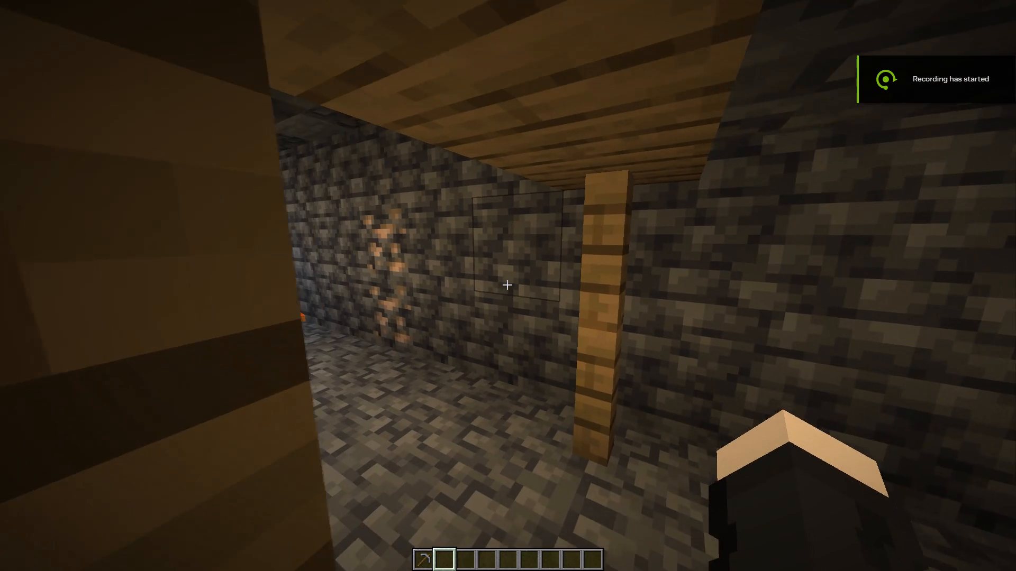
Change the game mode to Survival Mode.
key(F3)
key(F4)
Walk up to the two Deepslate Iron Ore blocks, mine both with the Stone Pickaxe, and stop the recording.
scroll(508, 285, up, 1)
key(w)
key(a)
key(a)
key(a)
key(a)
key(a)
key(a)
key(a)
key(a)
key(a)
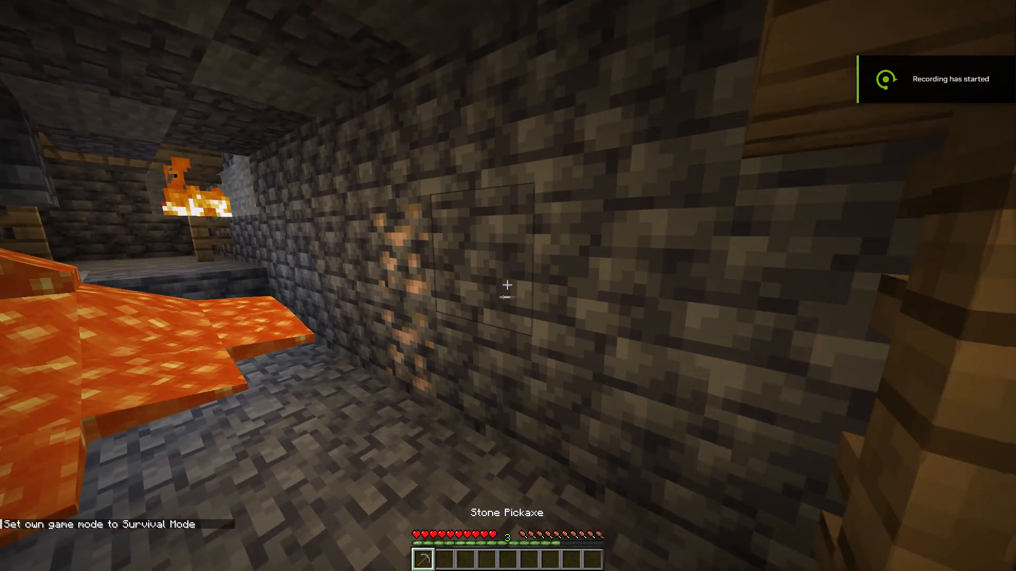
click(508, 285)
key(s)
key(d)
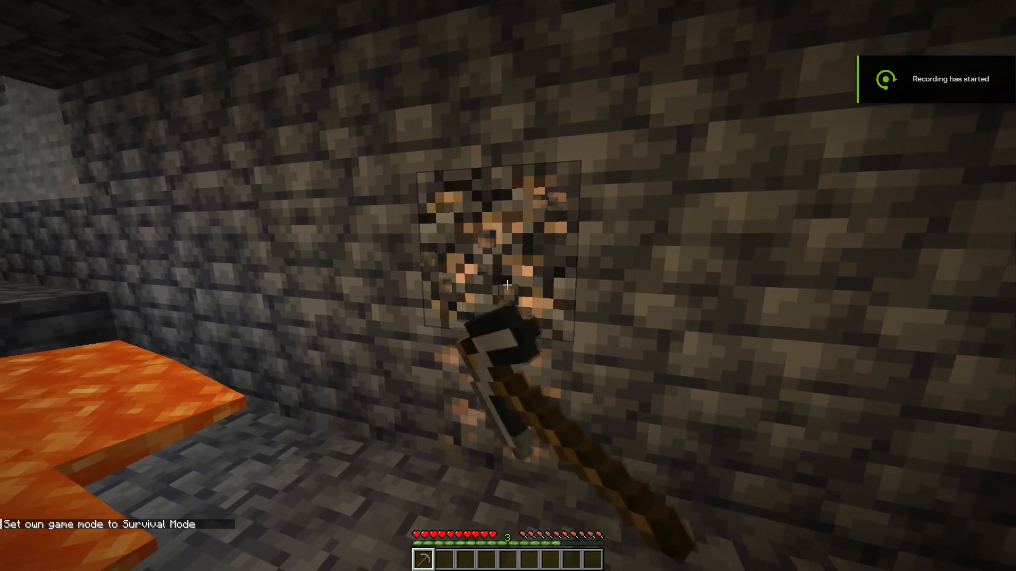
key(w)
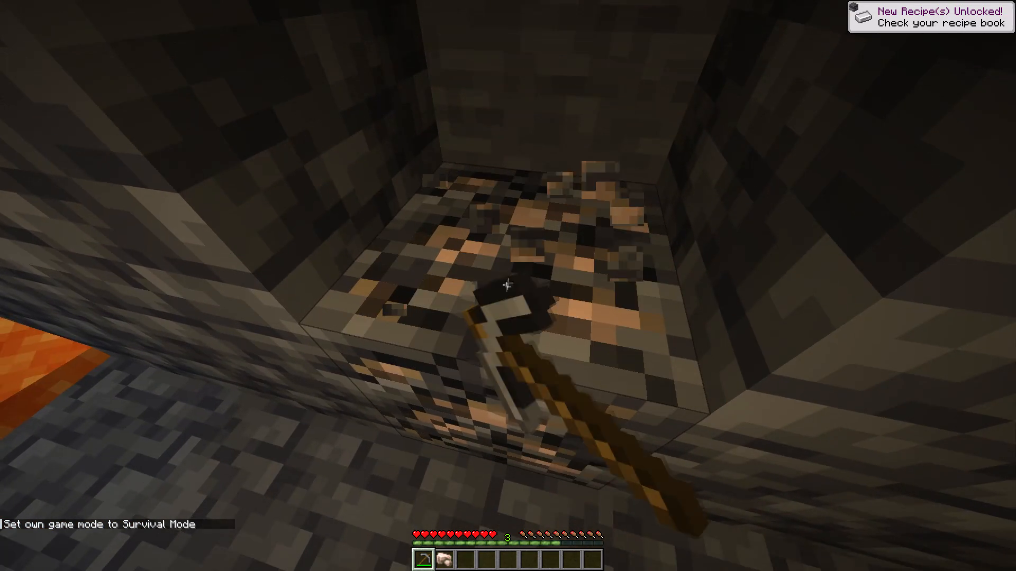
key(s)
key(w)
key(s)
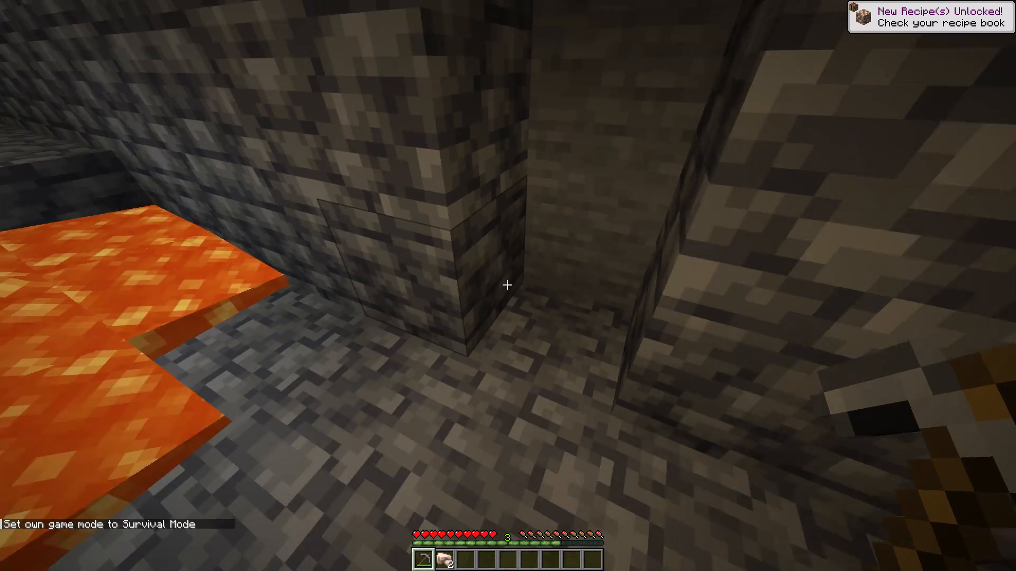
key(alt+x)
Switch to Premiere and import the new Minecraft mining recording into project 471.
key(alt+Tab)
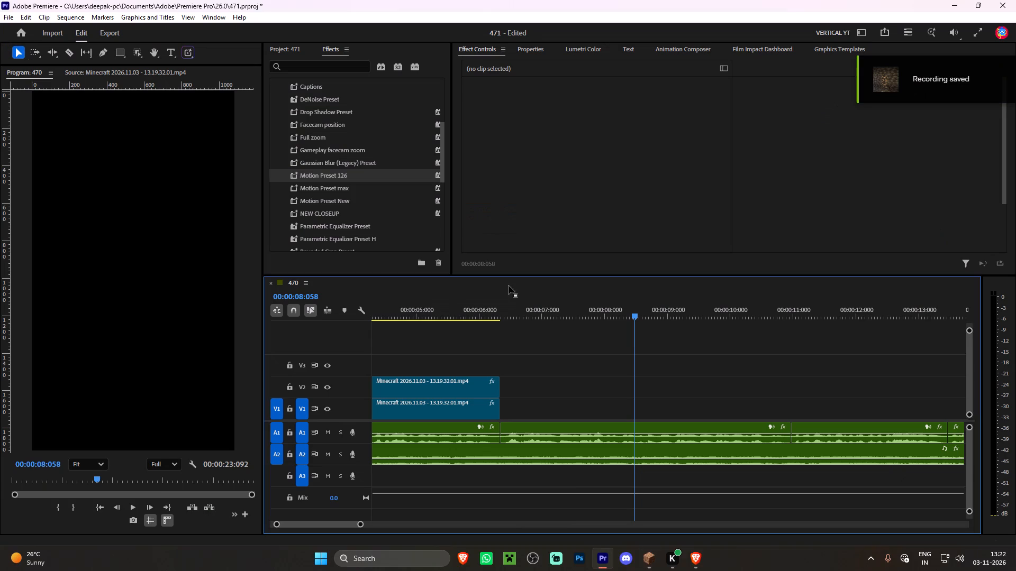
click(292, 54)
scroll(345, 198, down, 7)
right_click(348, 201)
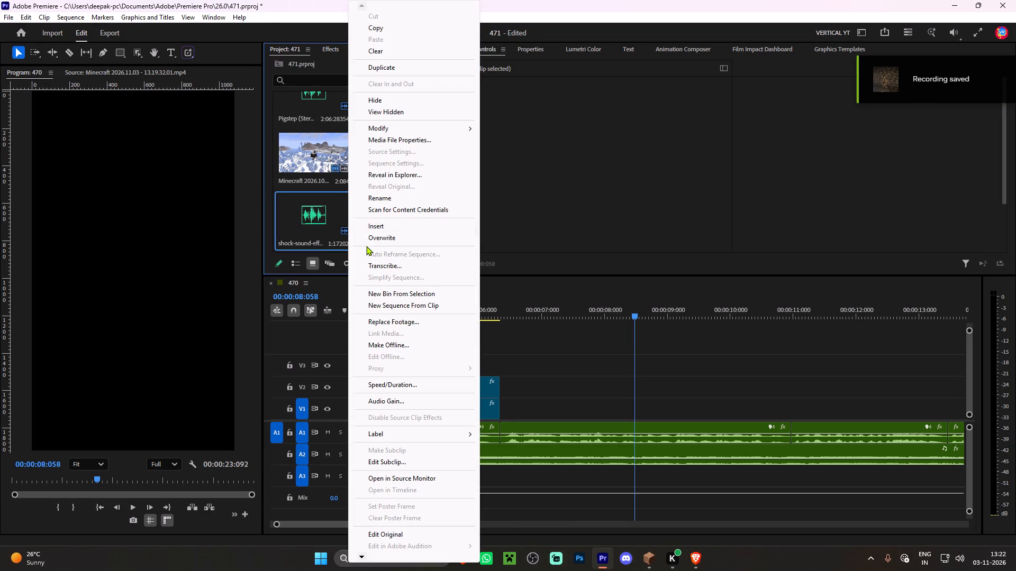
click(310, 238)
triple_click(362, 248)
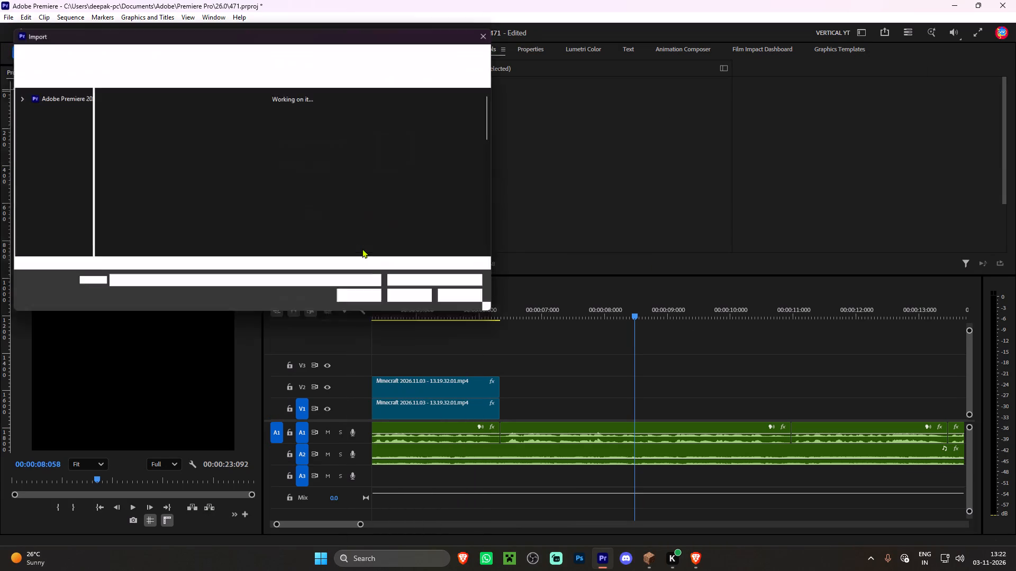
scroll(322, 230, down, 20)
double_click(424, 235)
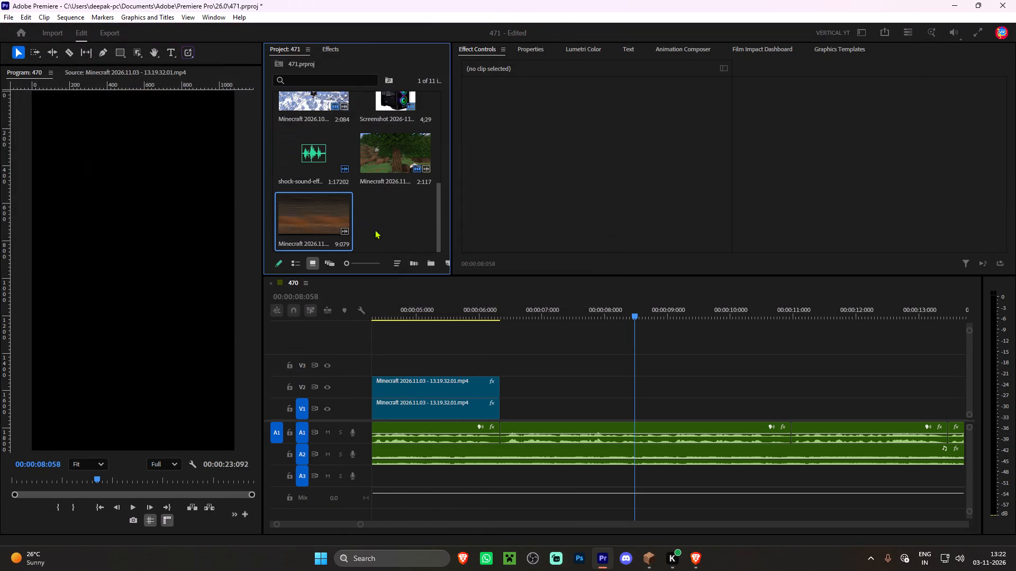
Mark the ore-mining part of the new recording with an in point and an out point at 00:00:06:078.
double_click(307, 222)
key(space)
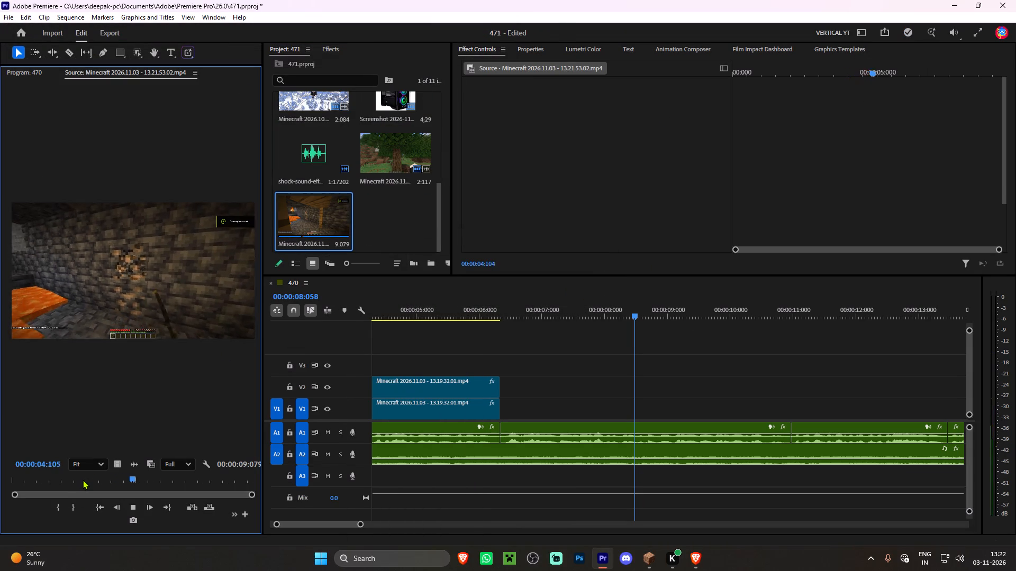
key(space)
text(i)
key(space)
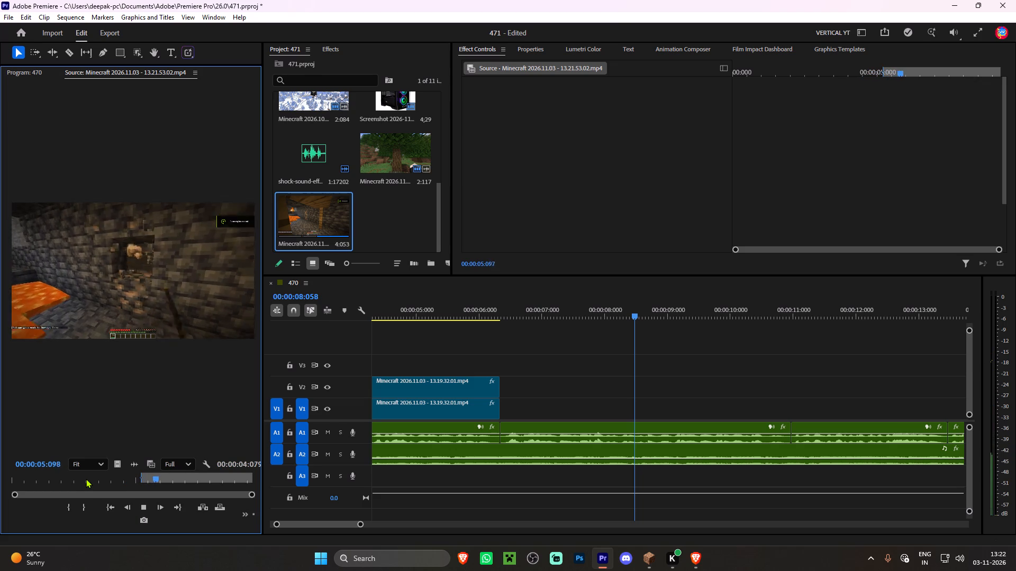
key(space)
key(space)
key(space)
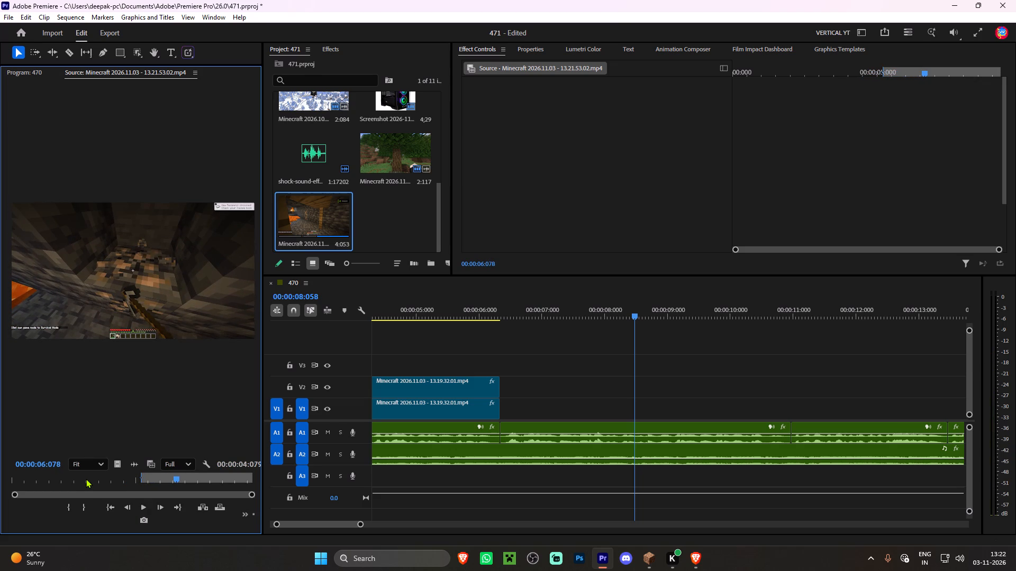
text(o)
Place only the video of the marked section on V1 directly after the tree-chopping clip, and play it back.
drag(116, 467, 501, 411)
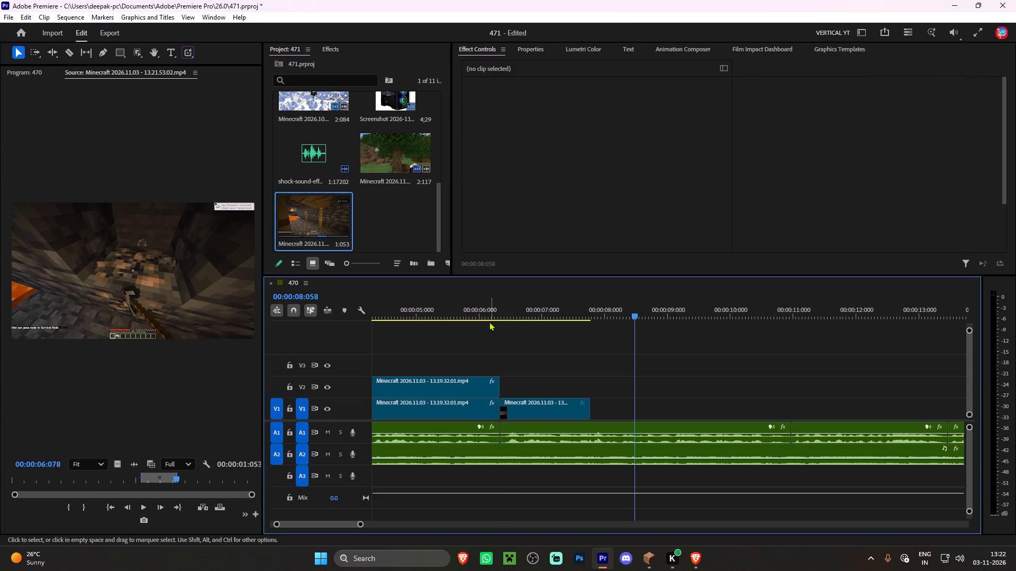
click(489, 308)
key(space)
alt+scroll(530, 386, down, 5)
key(space)
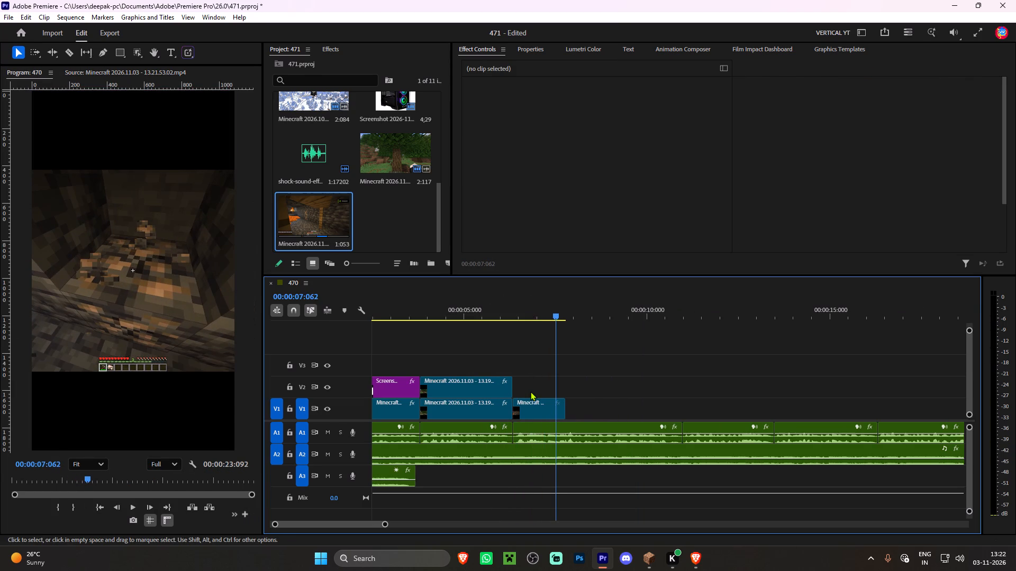
drag(573, 409, 561, 409)
Switch back to Minecraft, resume the game, and drop the Stone Pickaxe from the hotbar.
click(651, 562)
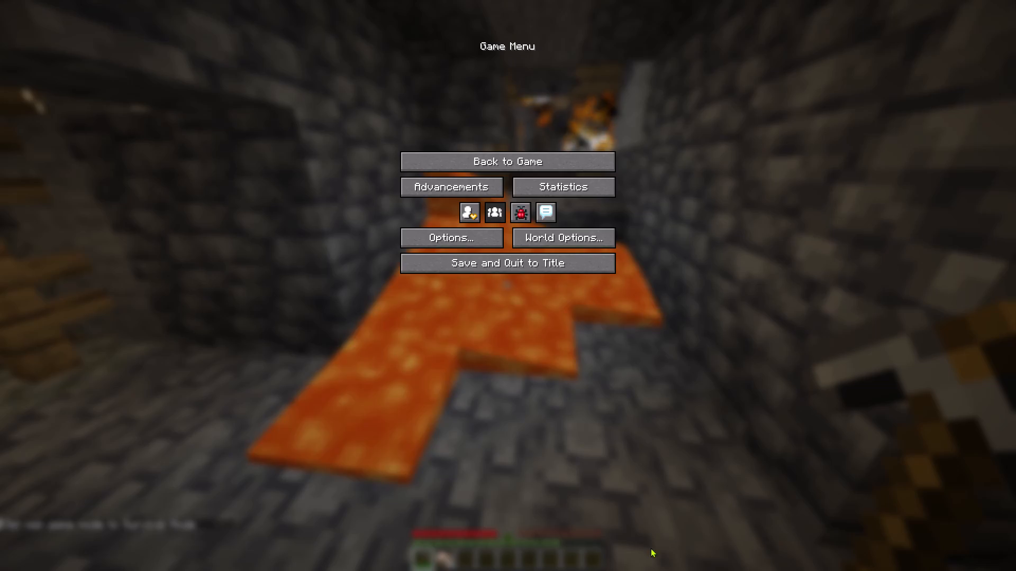
drag(487, 160, 508, 285)
key(a)
key(w)
key(q)
key(s)
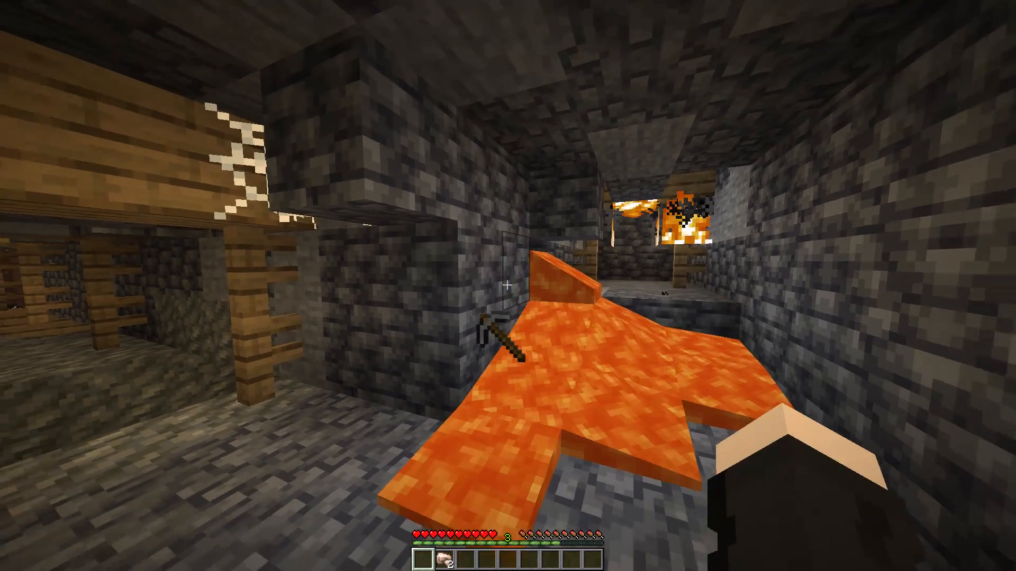
Fly out of the mine up to the grassy surface in Spectator Mode and return to Creative Mode there.
key(F3)
key(F4)
key(space)
key(space)
key(space)
key(space)
key(space)
key(space)
key(space)
key(space)
key(space)
key(space)
key(space)
key(space)
key(space)
key(space)
key(space)
key(space)
key(space)
key(space)
key(space)
key(space)
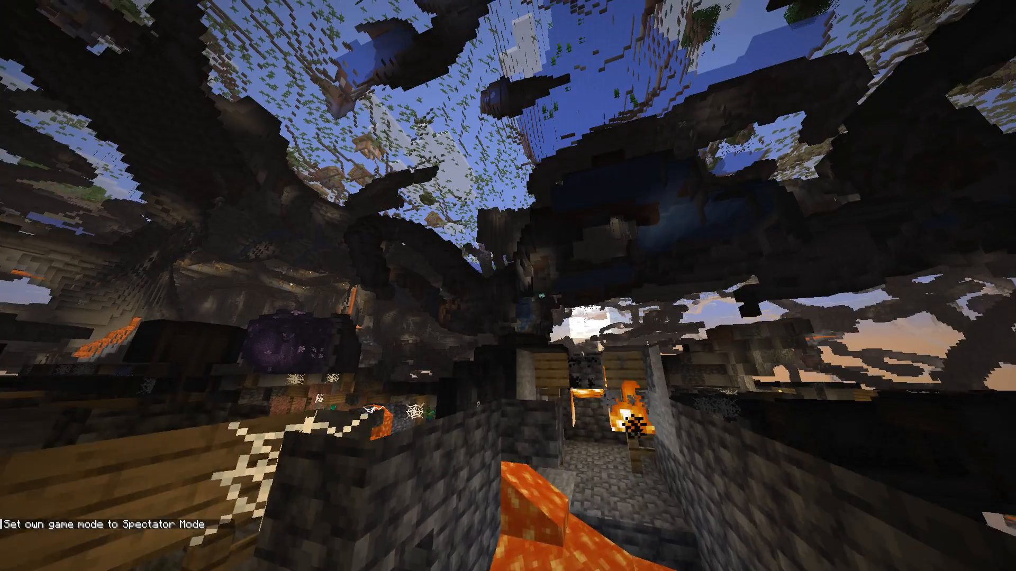
scroll(508, 285, up, 20)
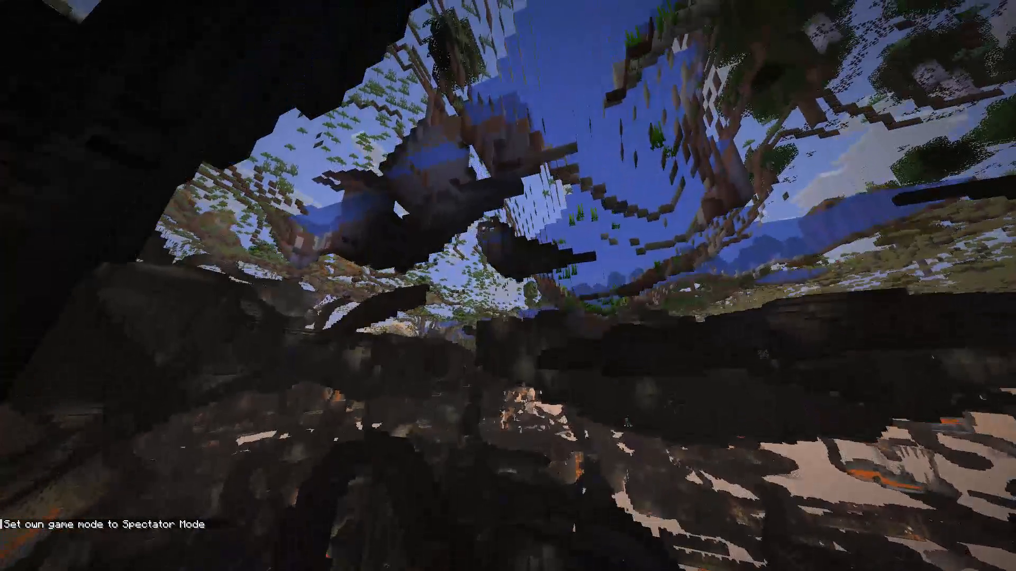
key(w)
key(a)
key(w)
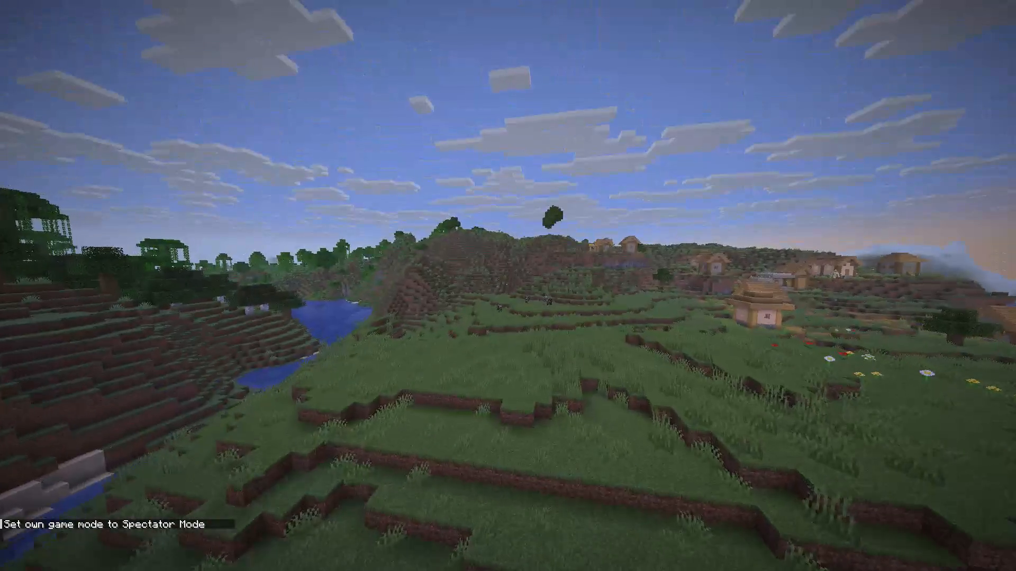
key(F3)
key(F4)
key(w)
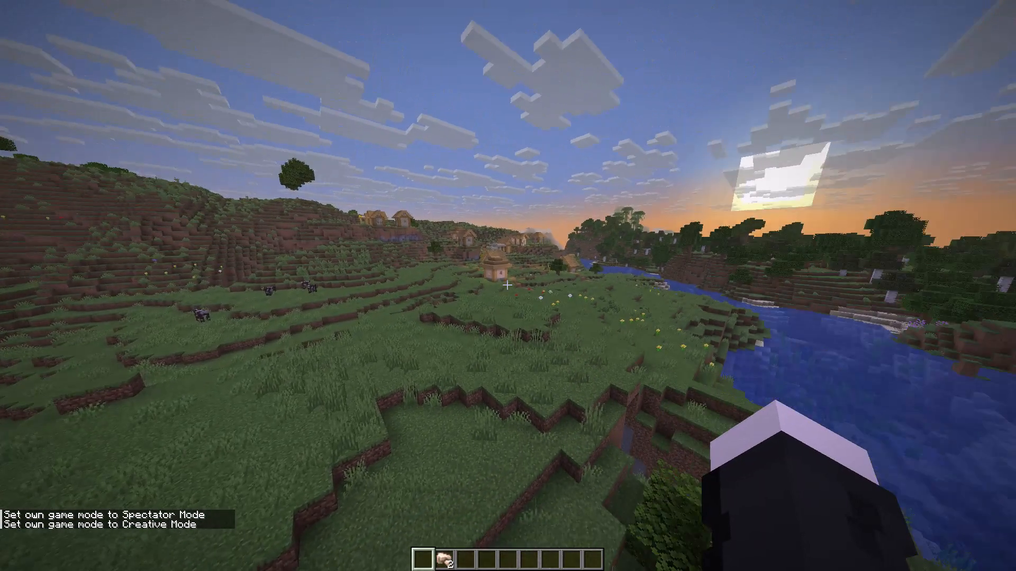
Land on the meadow near the village and remove the remaining item stack from the second hotbar slot.
shift+scroll(508, 285, down, 1)
key(shift+space)
key(shift+space)
key(e)
shift+click(443, 343)
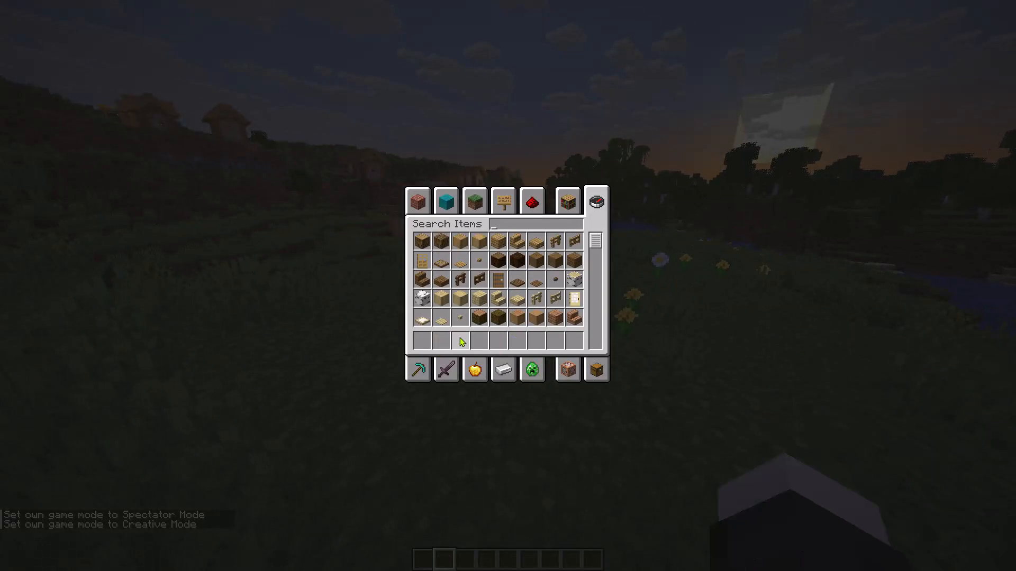
key(Escape)
Use time commands to set the overworld to noon and pause its clock.
text(/time)
key(space)
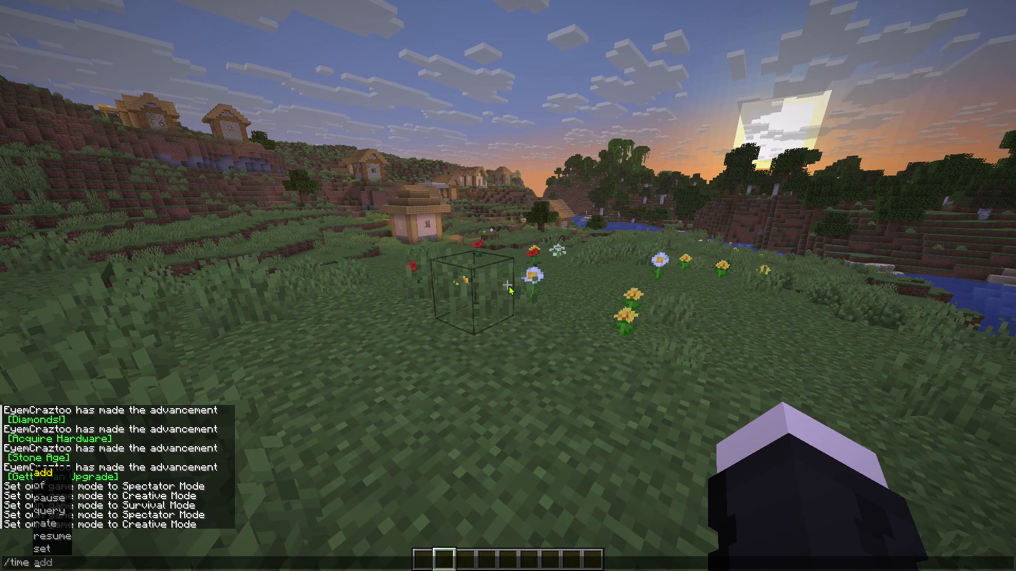
key(Up)
key(Tab)
key(space)
key(Up)
key(Tab)
key(space)
key(Return)
text(/time)
key(space)
key(Down)
key(Down)
key(Tab)
key(Return)
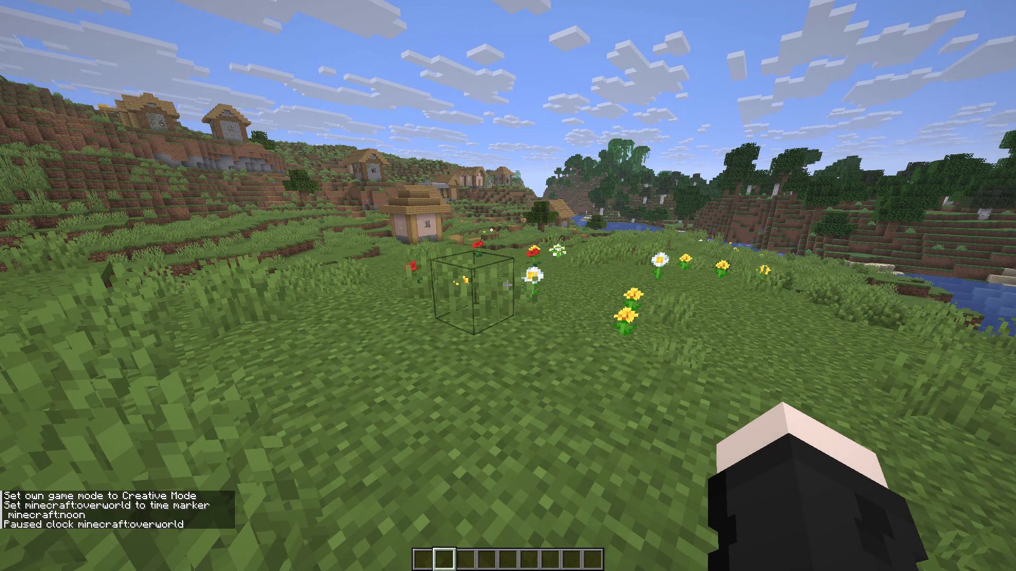
Move forward over the meadow and break the tall grass to clear a spot for crafting.
key(w)
click(508, 285)
key(shift+space)
key(shift+space)
key(shift+space)
key(shift+space)
key(shift+space)
key(shift+space)
key(shift+space)
key(shift+space)
key(shift+space)
key(shift+space)
key(shift+space)
key(shift+space)
key(shift+space)
key(shift+space)
key(shift+space)
key(shift+space)
key(shift+space)
key(shift+space)
key(shift+space)
key(shift+space)
shift+double_click(508, 285)
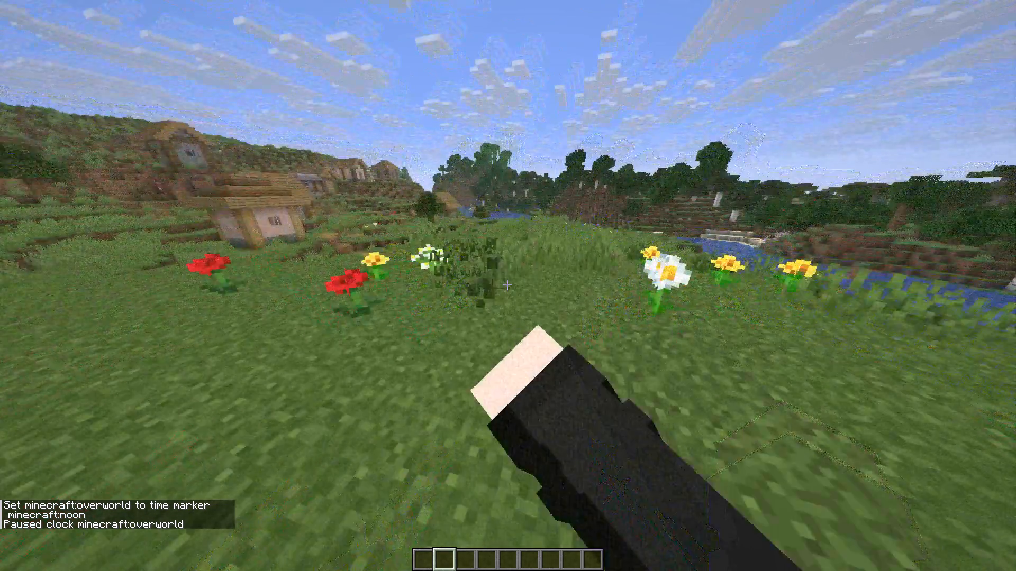
key(shift+a)
shift+click(508, 285)
key(shift+s)
Stock the first three hotbar slots from the creative inventory with a Crafting Table, seven Oak Planks and one Iron Ingot.
key(e)
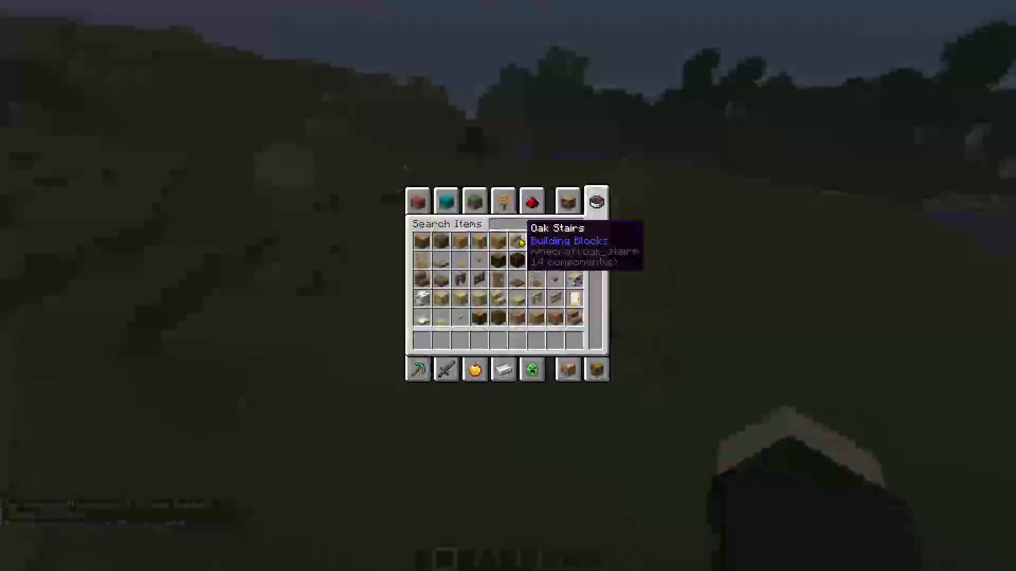
text(craf)
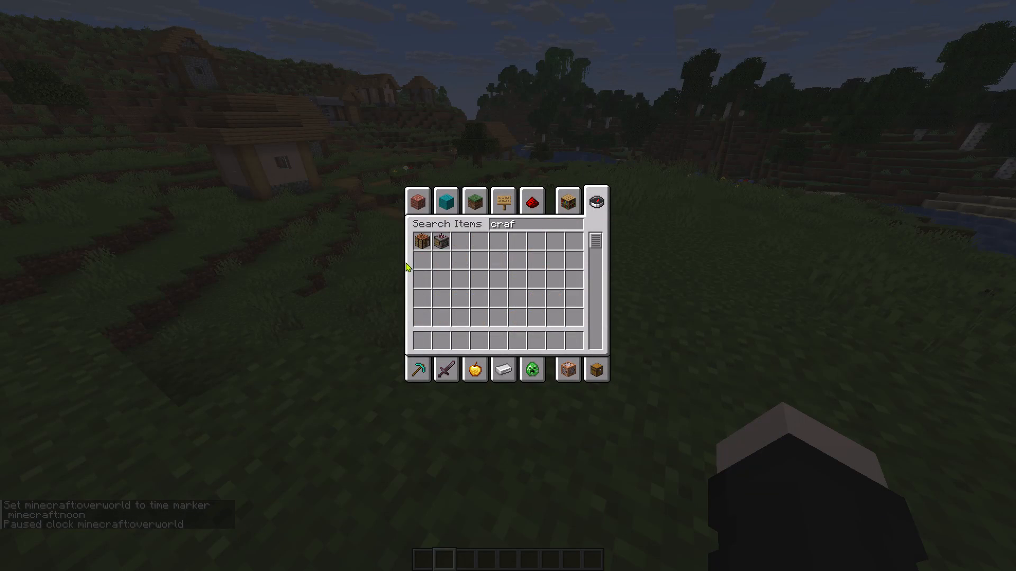
click(423, 243)
click(426, 338)
drag(416, 210, 430, 211)
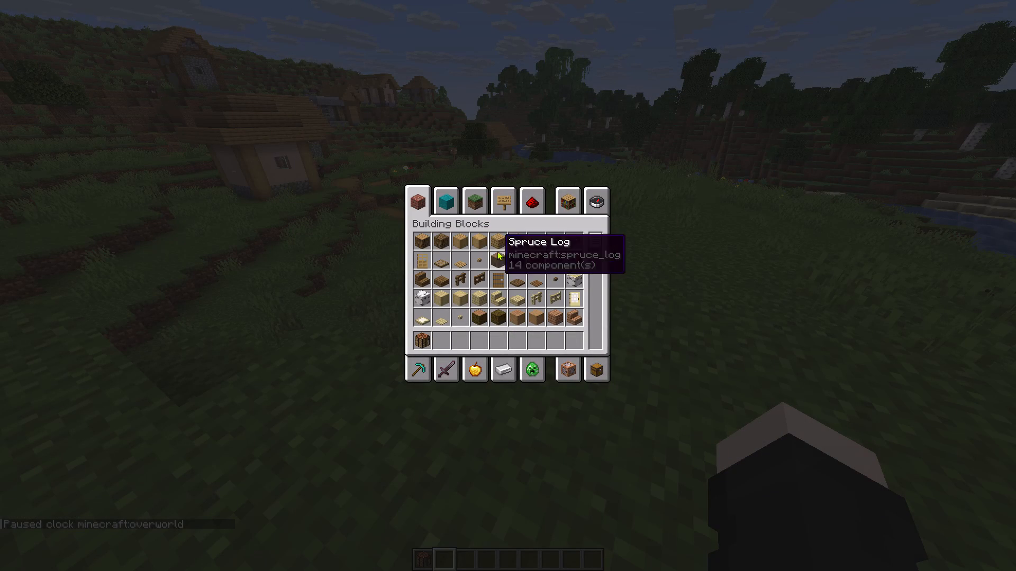
triple_click(494, 243)
triple_click(495, 242)
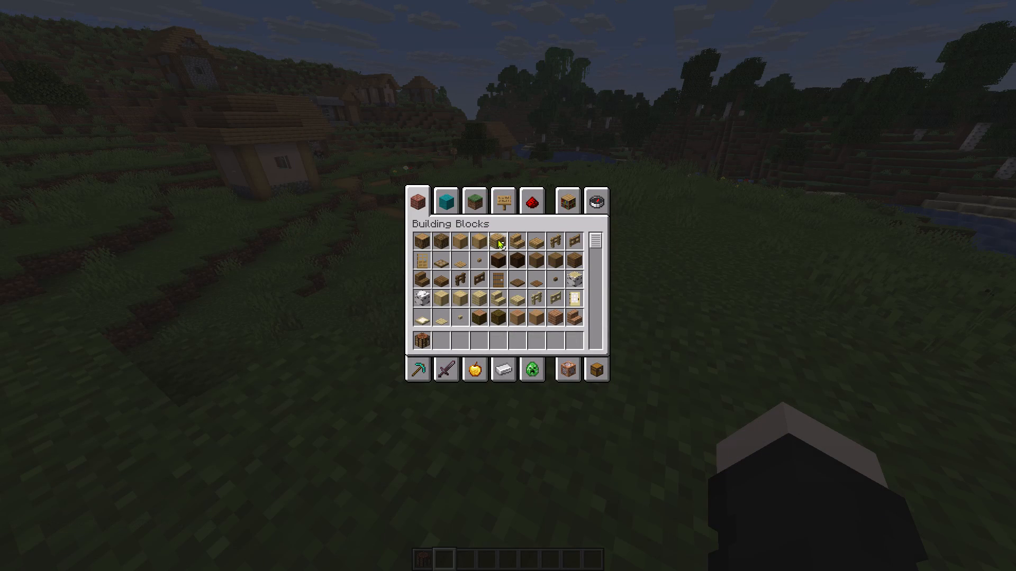
click(498, 237)
click(445, 342)
click(593, 210)
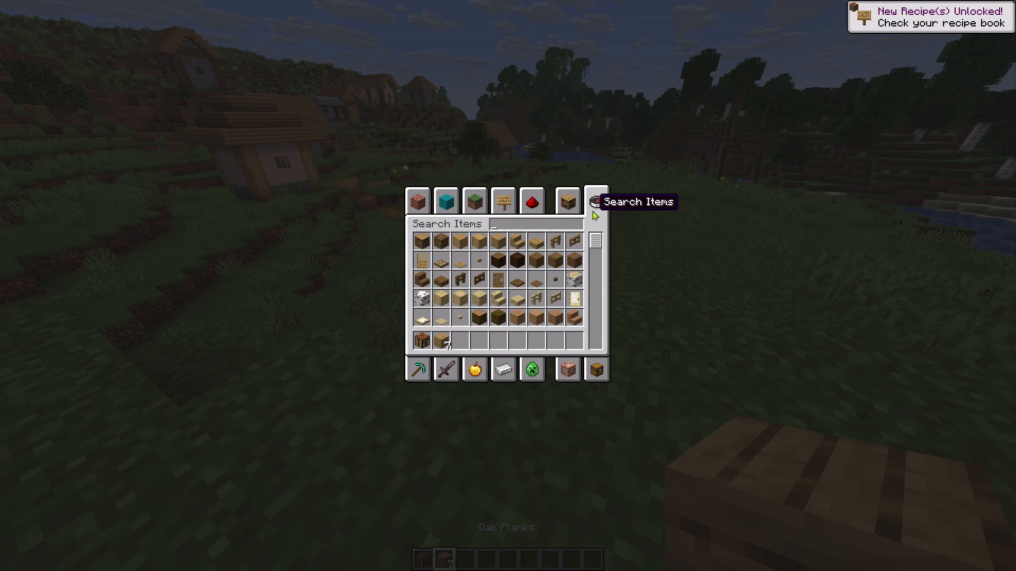
text(iron)
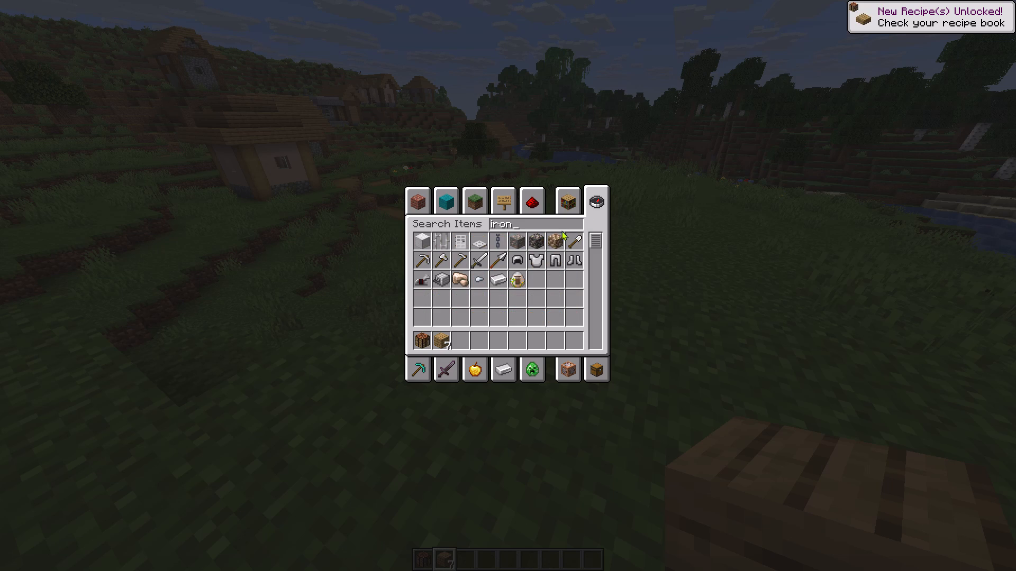
click(504, 277)
click(456, 343)
key(Escape)
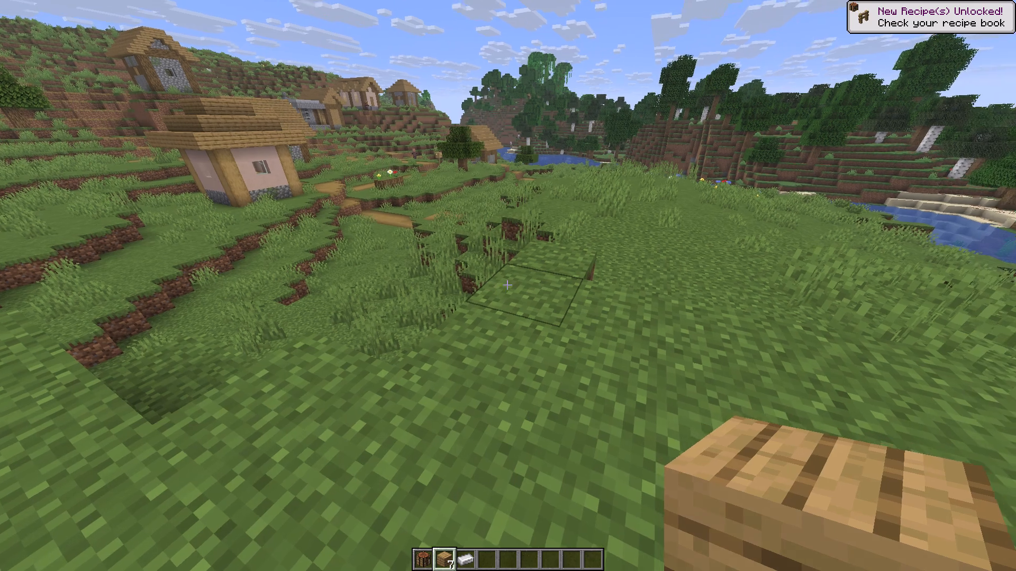
Place the Crafting Table on the grass ahead and remove the spare one from the hotbar.
scroll(508, 285, up, 1)
key(s)
right_click(508, 285)
right_click(508, 285)
key(e)
key(e)
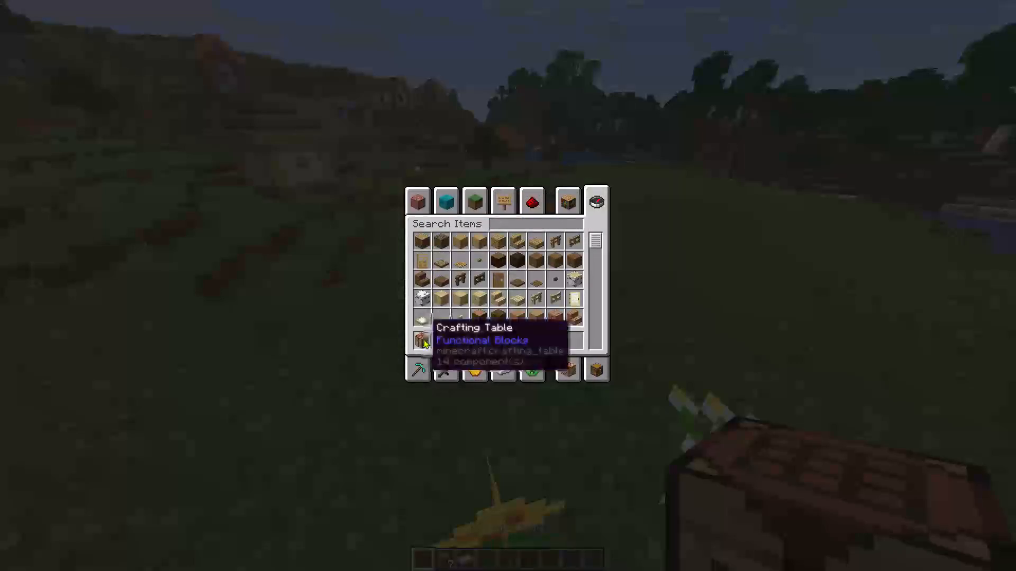
shift+click(422, 340)
key(Escape)
Lay out six Oak Planks in the crafting table's shield pattern, leaving the top-middle slot empty for the iron.
right_click(508, 285)
click(446, 349)
right_drag(452, 223, 473, 253)
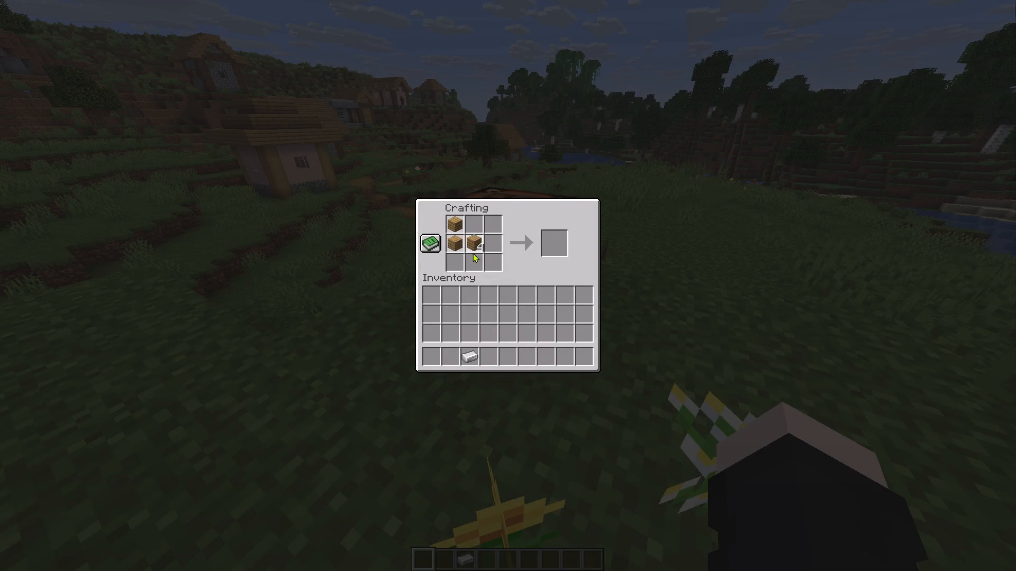
right_drag(473, 253, 493, 228)
click(494, 360)
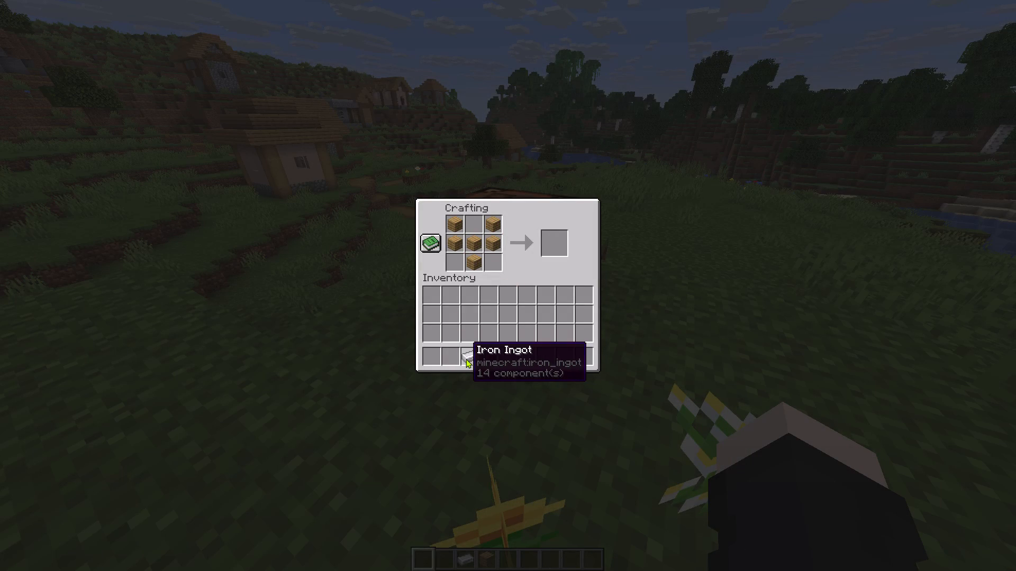
click(462, 358)
click(476, 354)
Record a clip of the Iron Ingot being placed in the top-middle crafting slot to complete the Shield recipe.
key(alt+x)
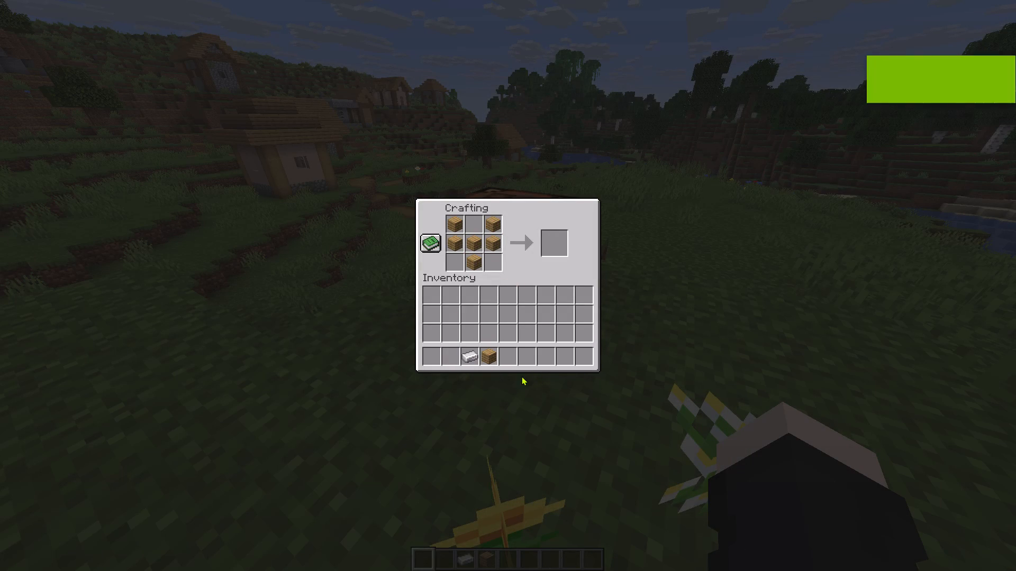
click(473, 357)
click(475, 225)
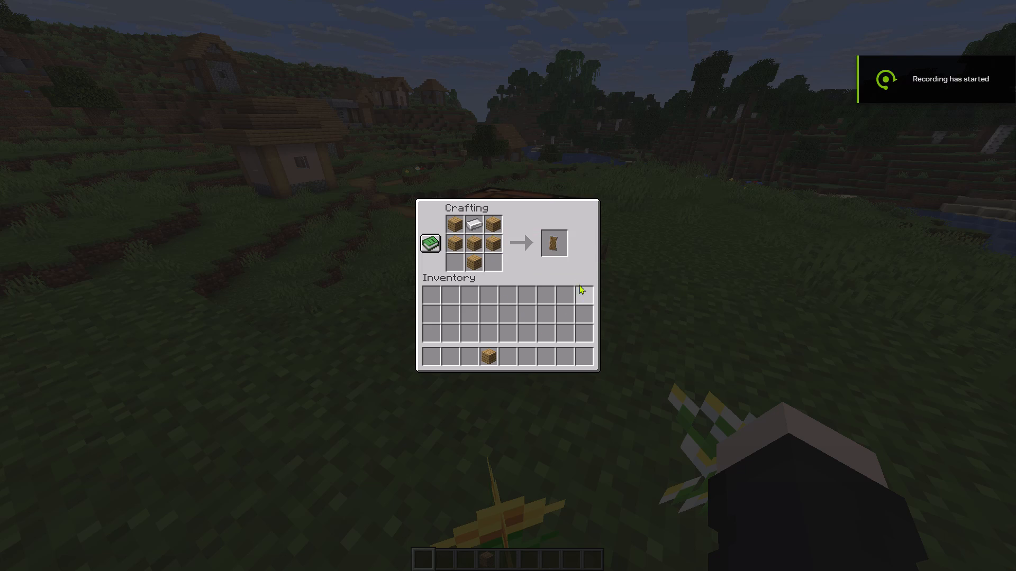
key(alt+x)
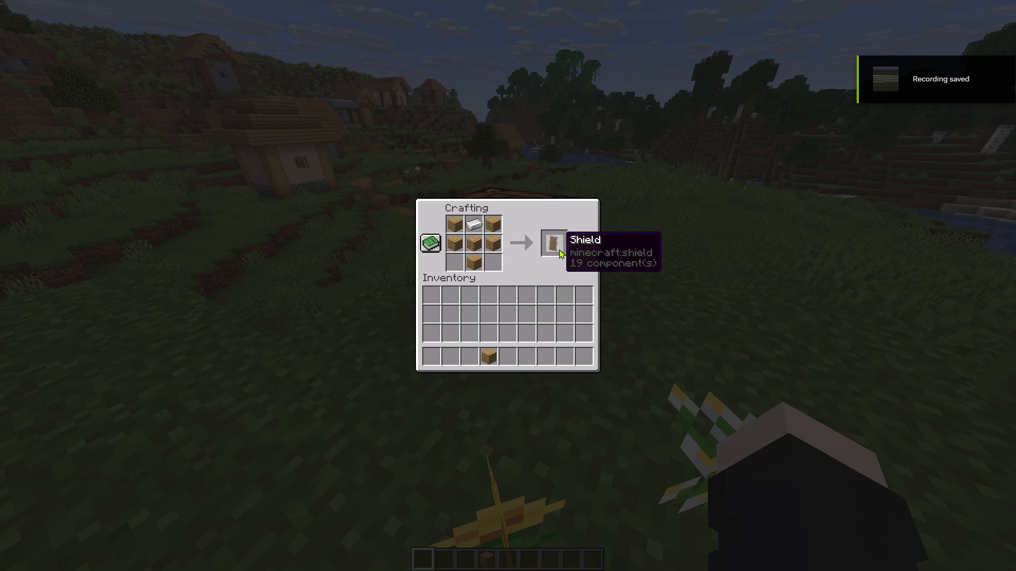
Switch to Premiere and import the new recording Minecraft 2026.11.03 - 13.23.05.03.mp4 from the Minecraft game captures folder.
key(alt+Tab)
double_click(403, 232)
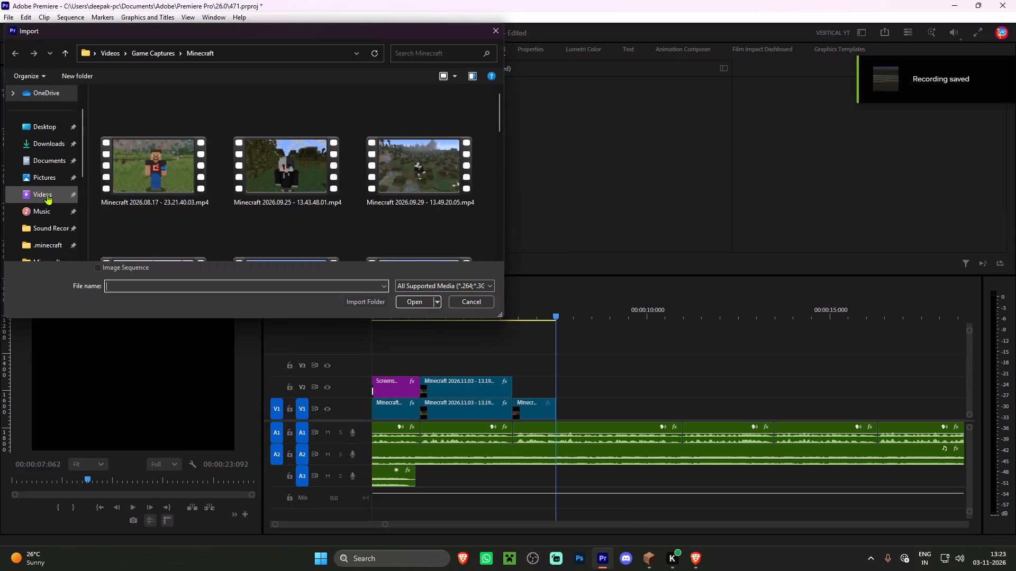
click(51, 192)
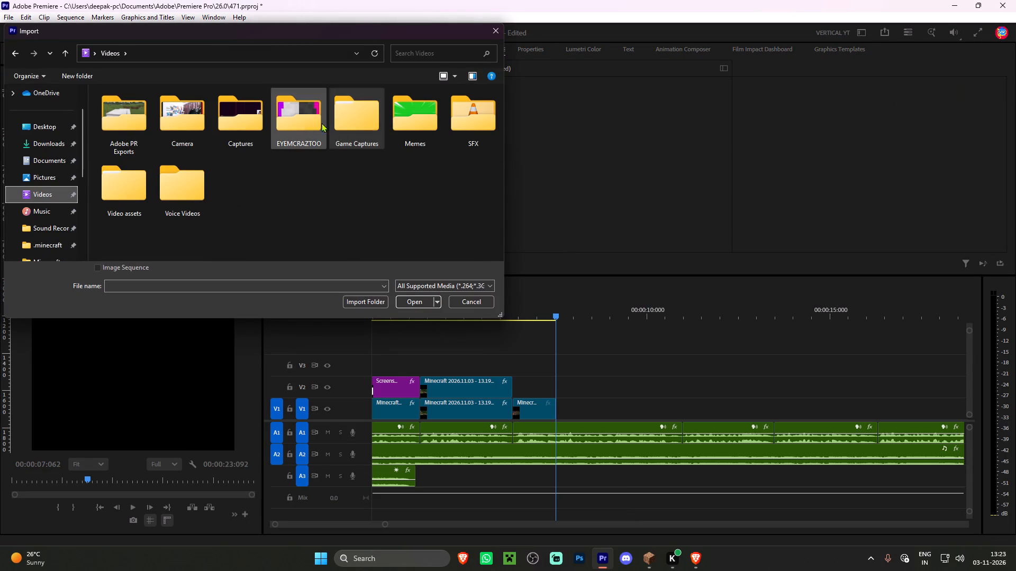
double_click(334, 122)
double_click(190, 118)
scroll(343, 151, down, 13)
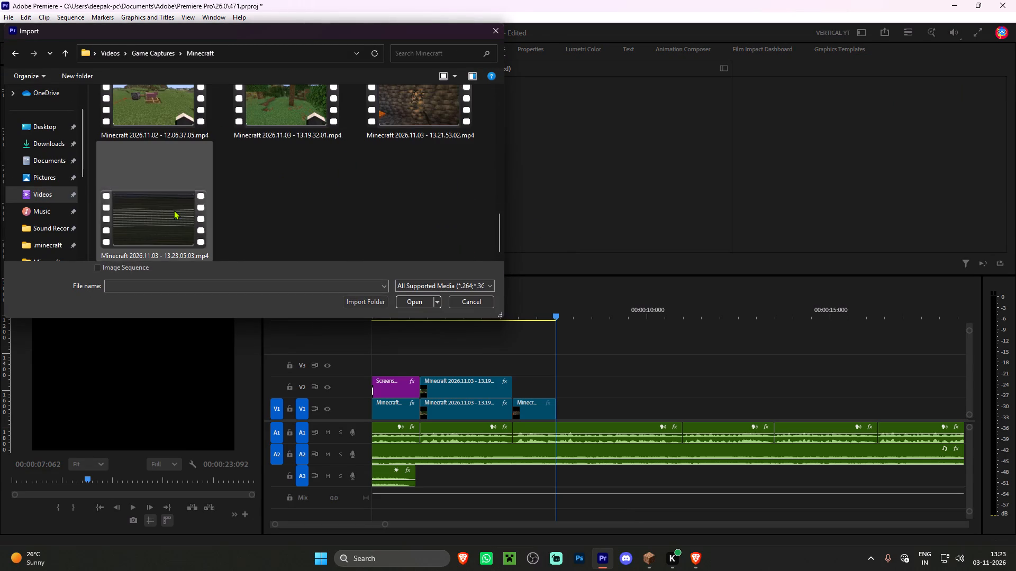
double_click(174, 210)
Mark the shield-crafting part of the new recording with an in point and an out point at 00:00:03:101.
double_click(388, 213)
key(space)
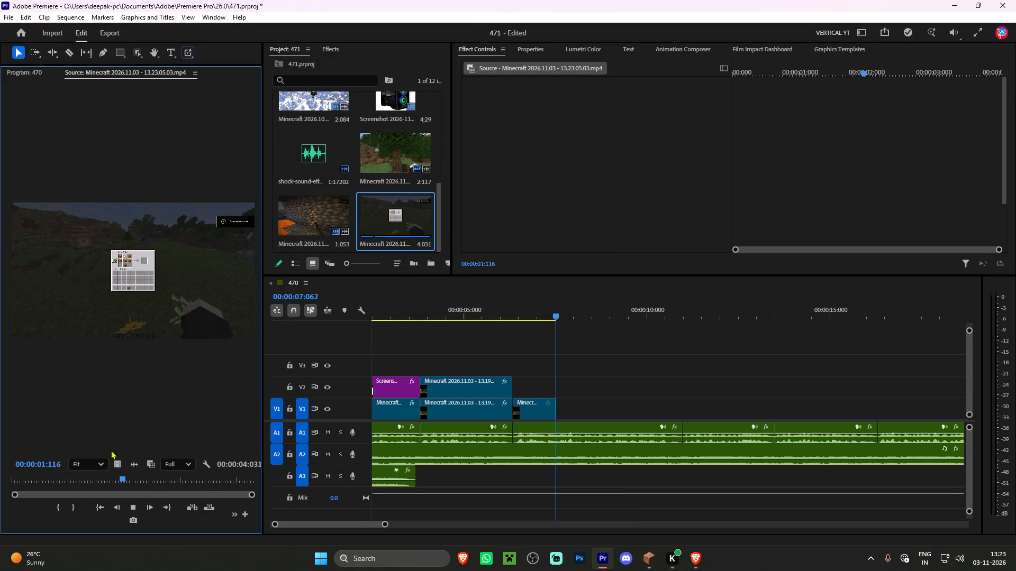
key(space)
drag(151, 473, 89, 472)
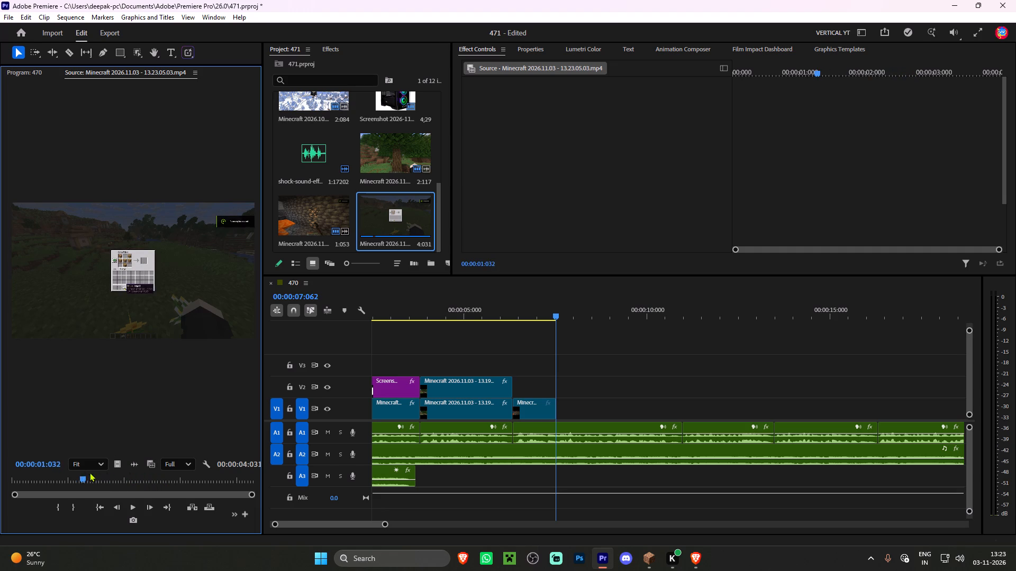
drag(89, 472, 114, 470)
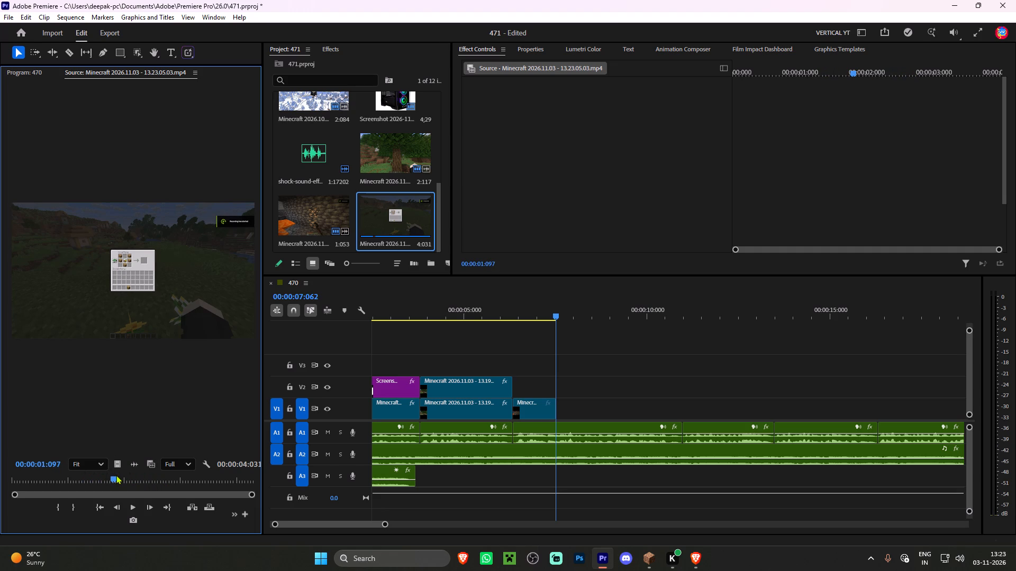
drag(116, 475, 135, 476)
text(i)
key(space)
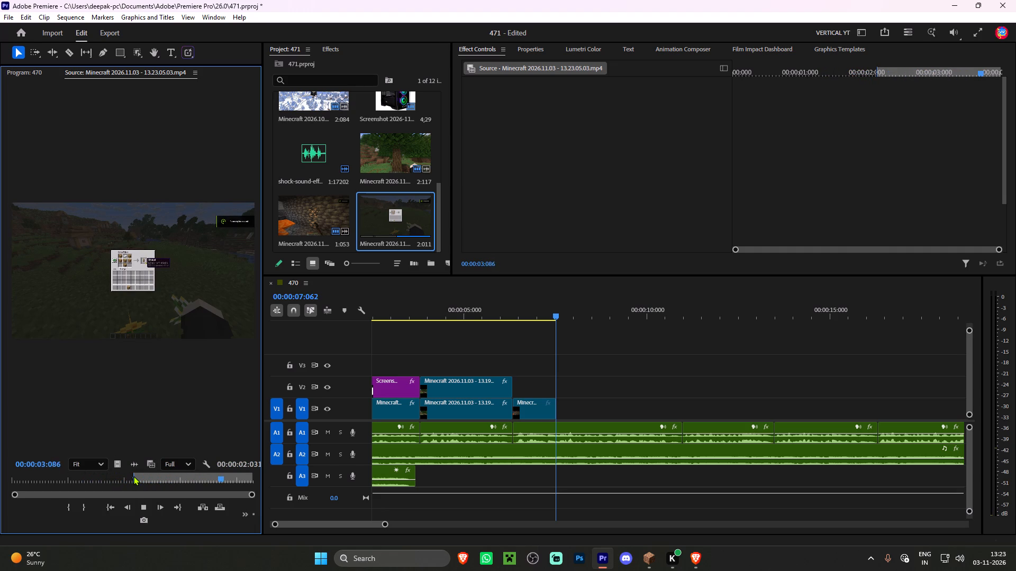
key(space)
key(o)
Place only the video of the marked section on V1 at 00:00:07:062, directly after the mining clip.
drag(119, 465, 555, 402)
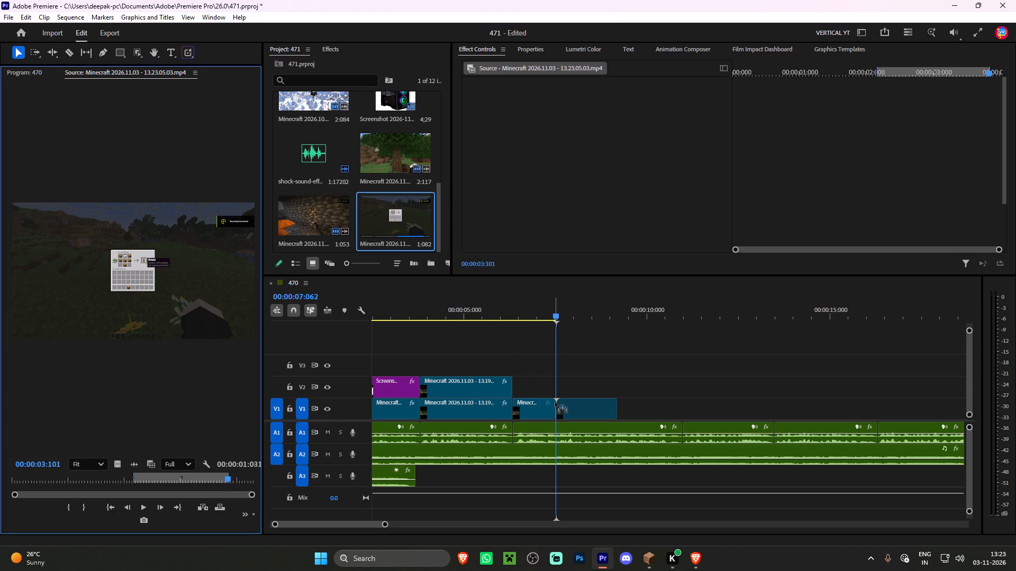
drag(555, 402, 557, 403)
Scale the crafting clip on V1 to 272 so the crafting window fills the vertical frame, and play it back.
click(570, 406)
key(space)
key(space)
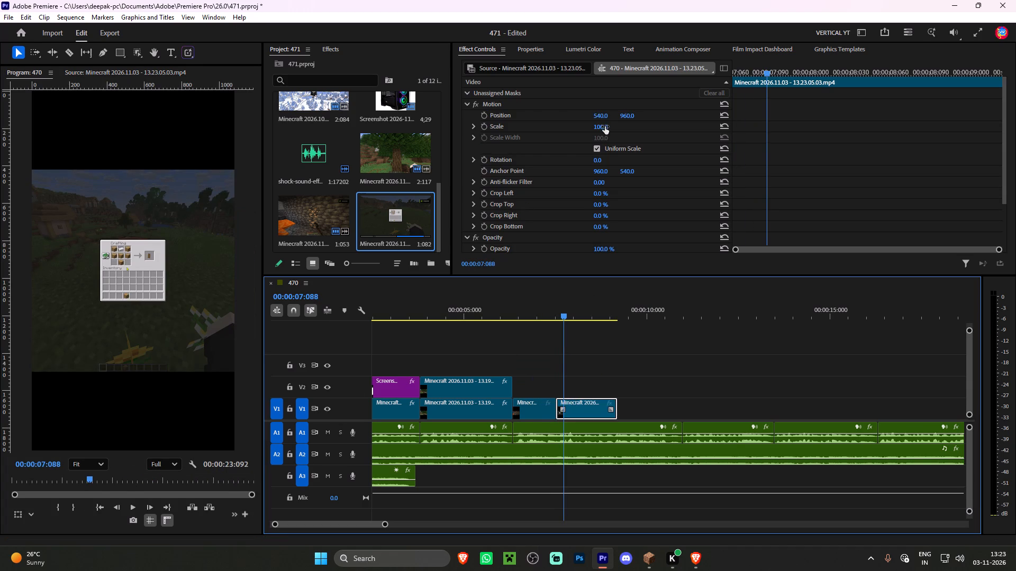
drag(605, 126, 696, 130)
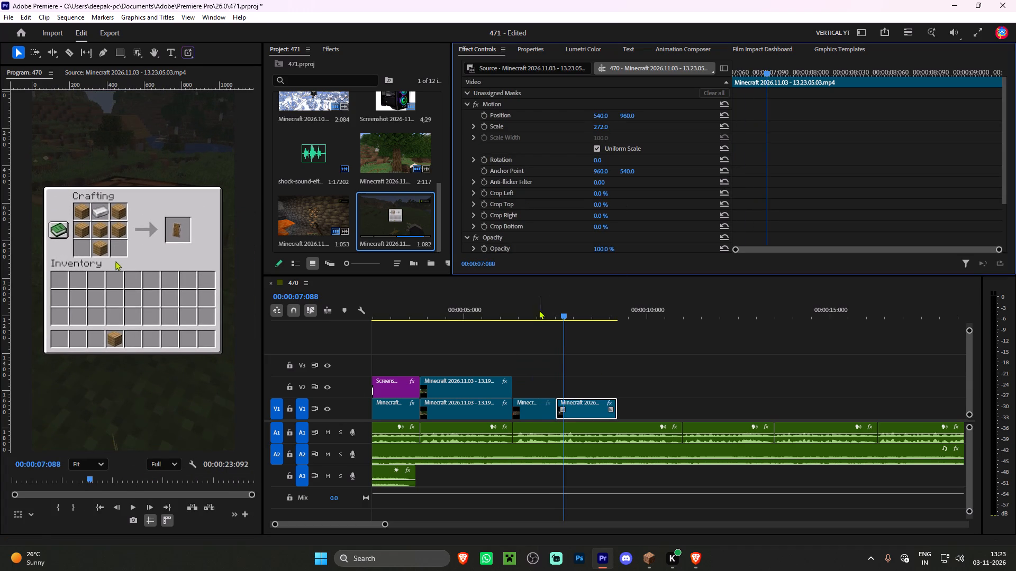
click(532, 312)
key(space)
click(577, 345)
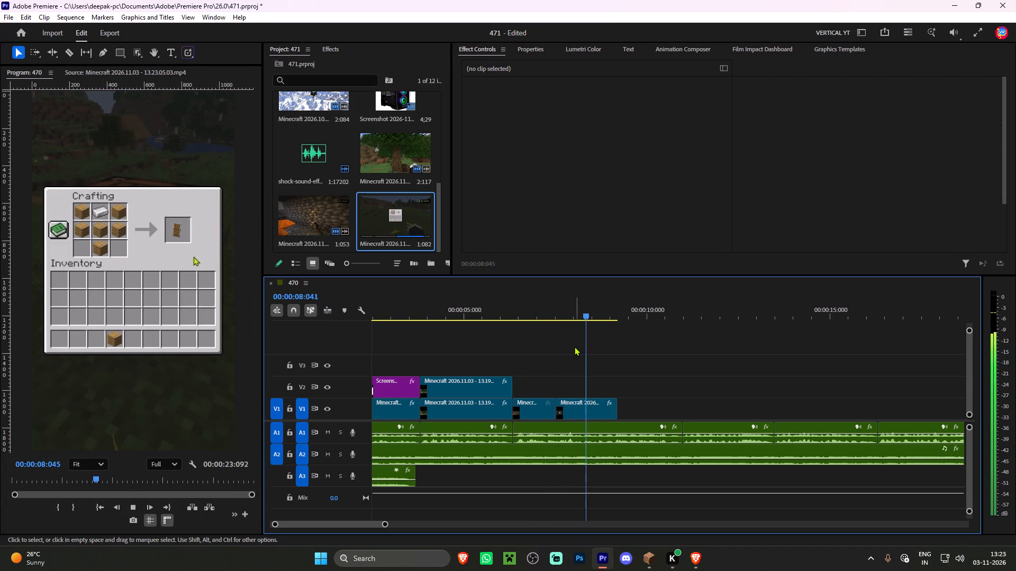
key(space)
Move the playhead to the start of the crafting clip at 00:00:07:062.
click(559, 319)
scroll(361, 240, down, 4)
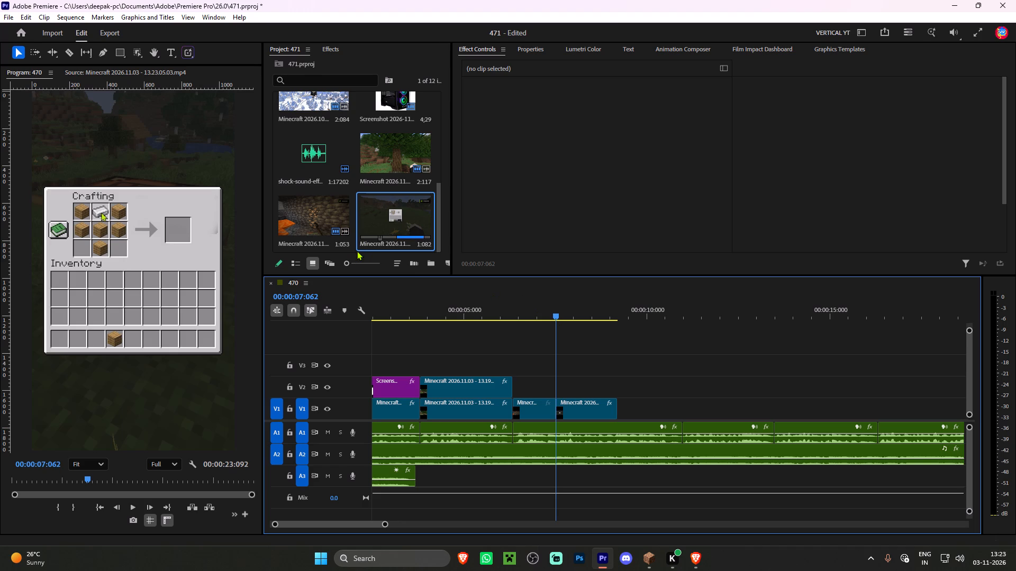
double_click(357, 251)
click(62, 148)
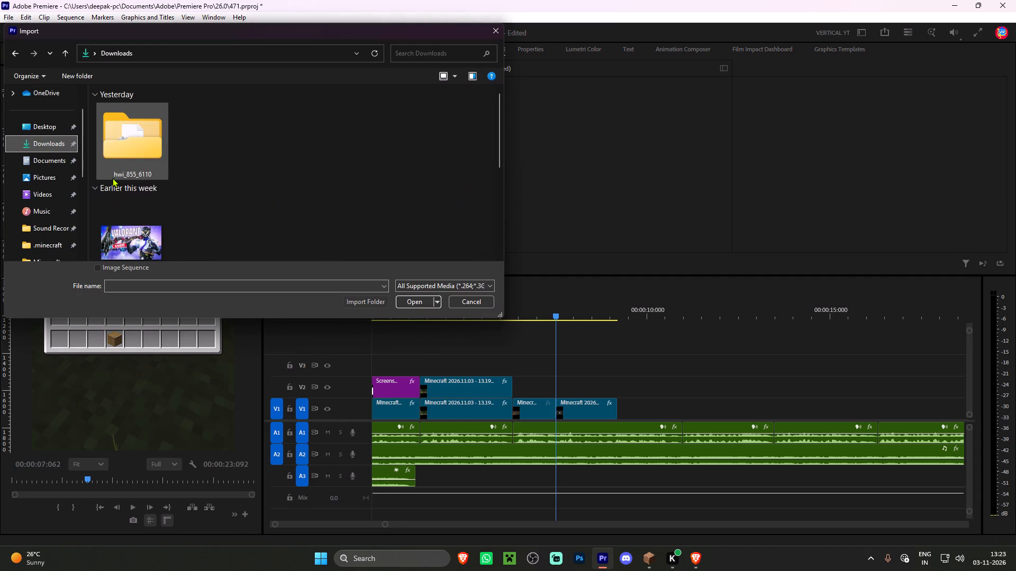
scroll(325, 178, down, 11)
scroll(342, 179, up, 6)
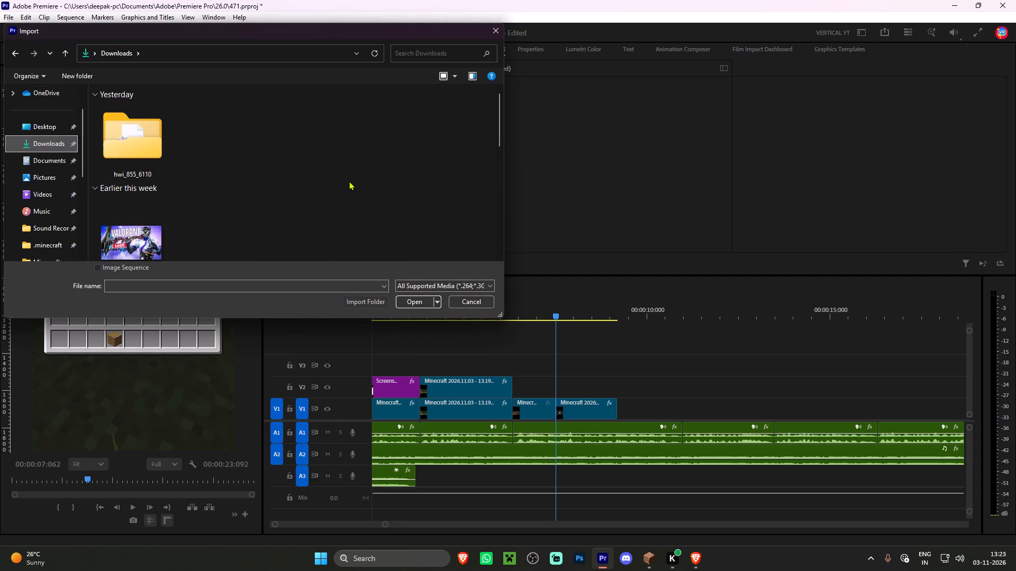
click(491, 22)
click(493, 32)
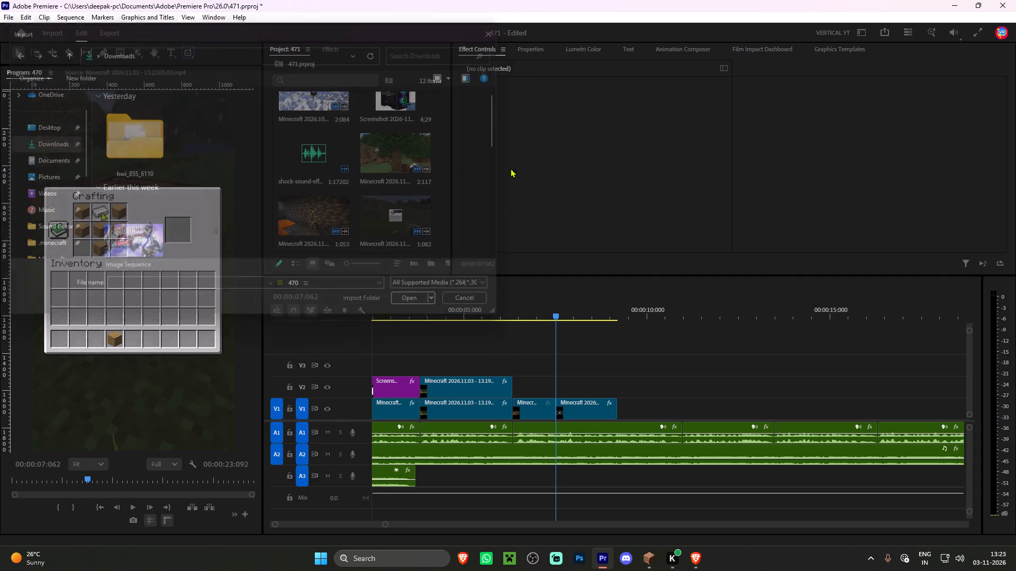
Switch to Brave and search Google Images for "cross", narrowing the results to Symbol.
click(694, 561)
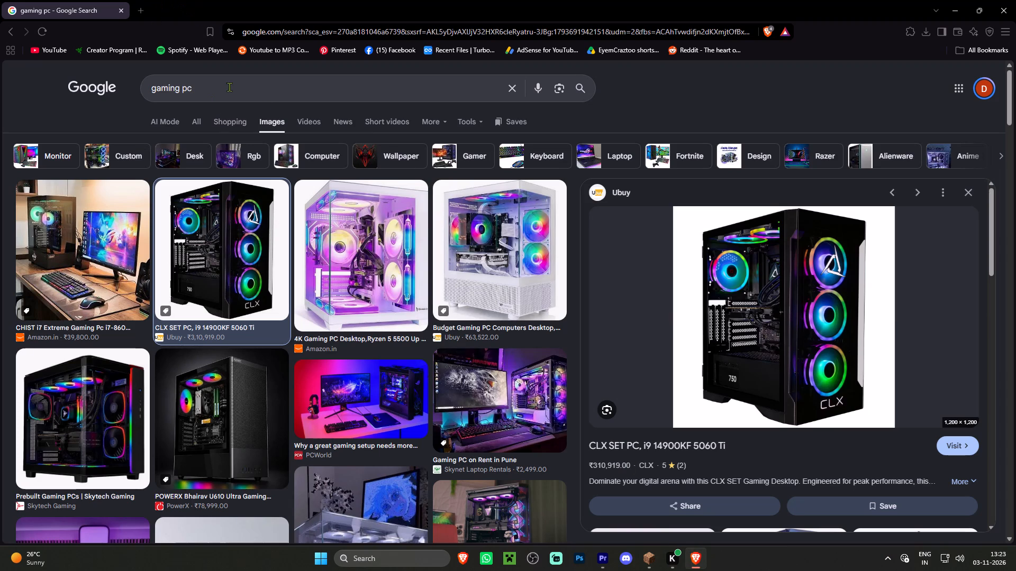
drag(229, 87, 35, 73)
text(corss)
key(Insert)
key(Insert)
key(BackSpace)
key(BackSpace)
key(BackSpace)
key(BackSpace)
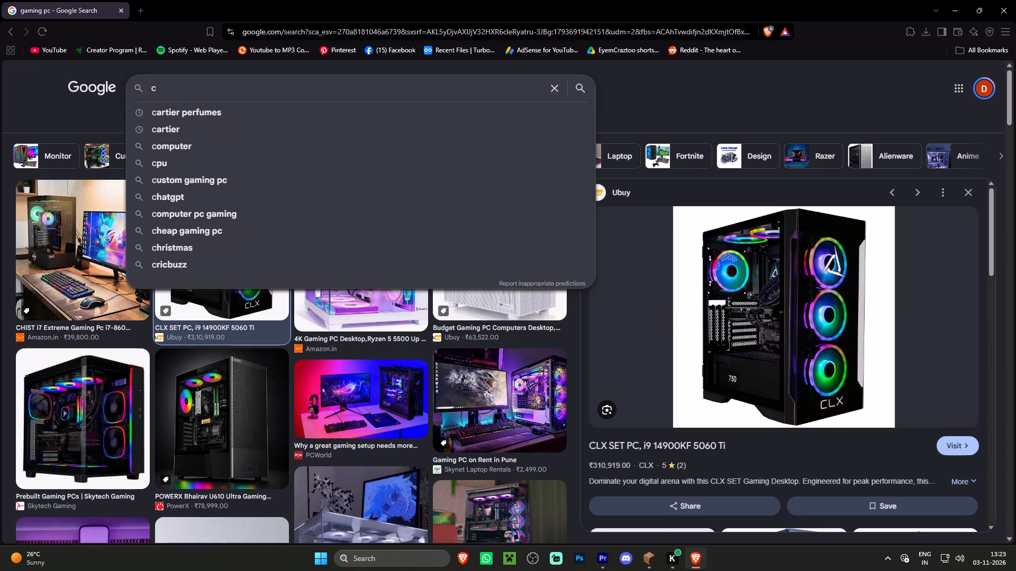
text(ross)
key(Return)
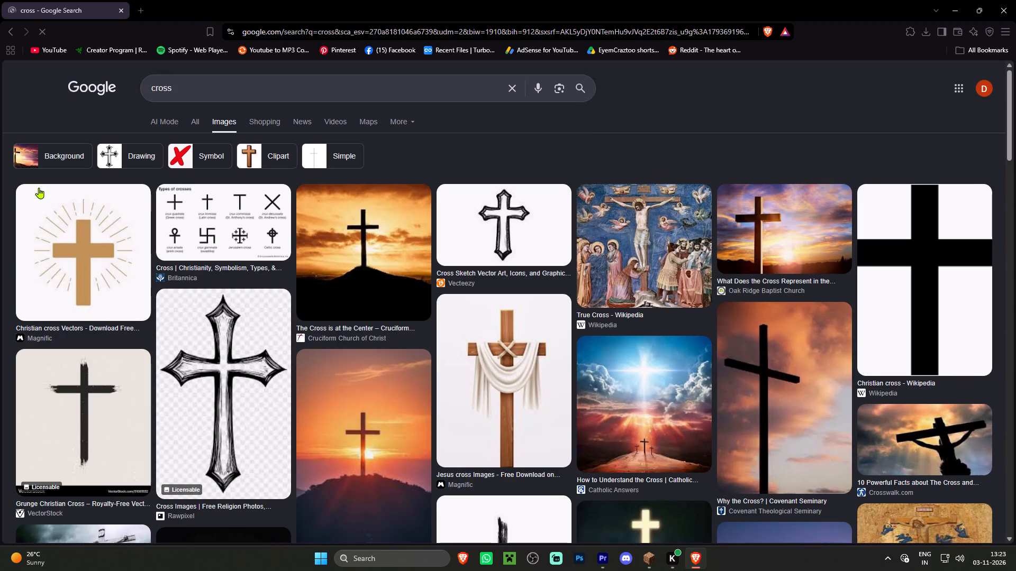
click(203, 150)
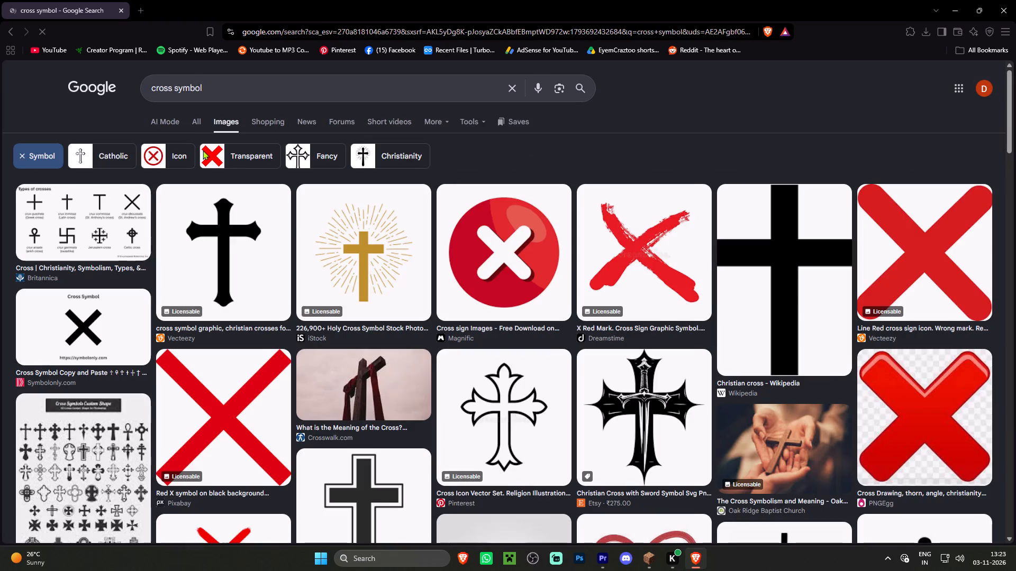
Browse the cross symbol images, open the Pixabay page of the red X symbol and look through it.
scroll(480, 382, down, 2)
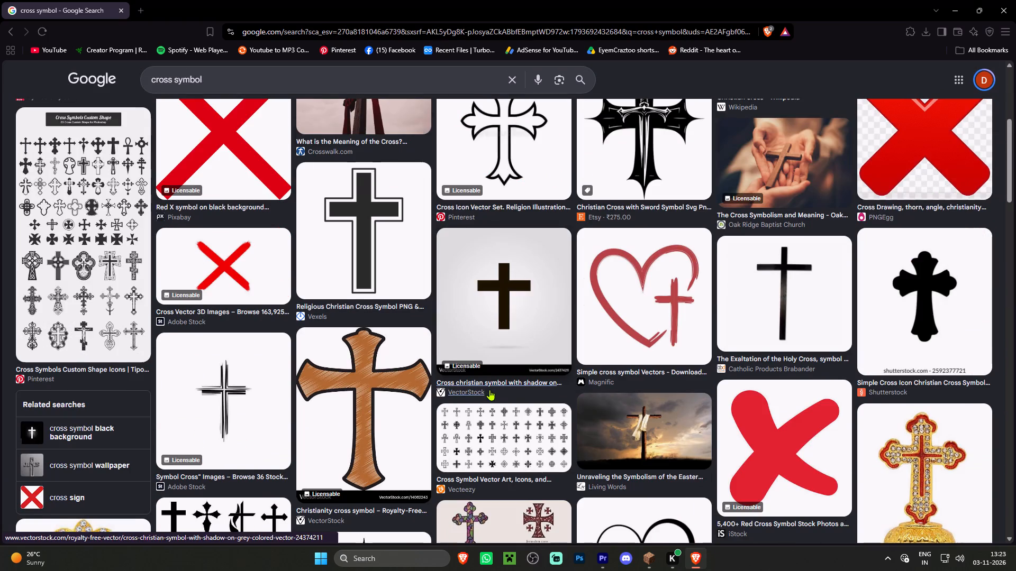
scroll(489, 393, down, 4)
scroll(489, 394, up, 10)
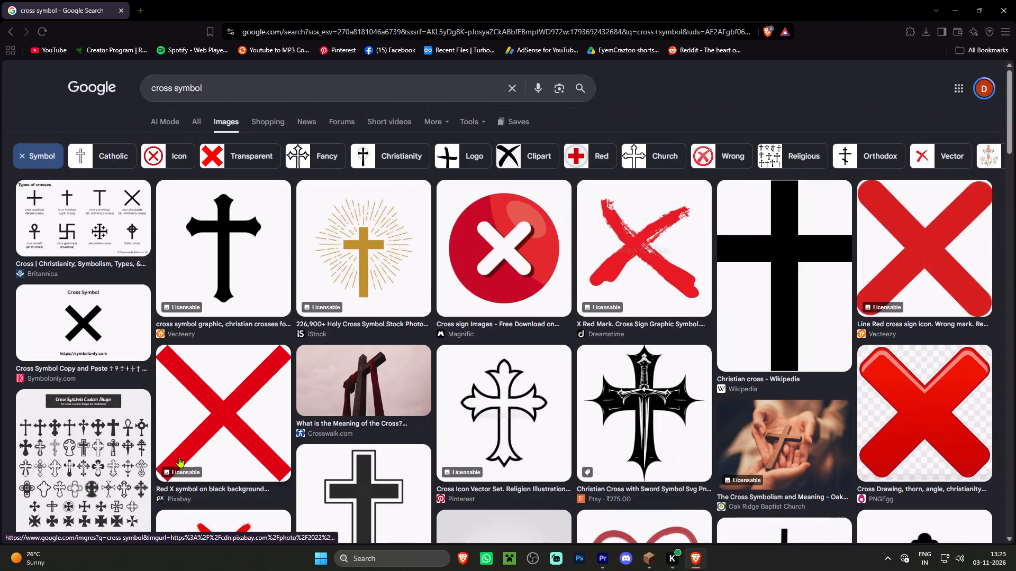
click(225, 434)
click(964, 491)
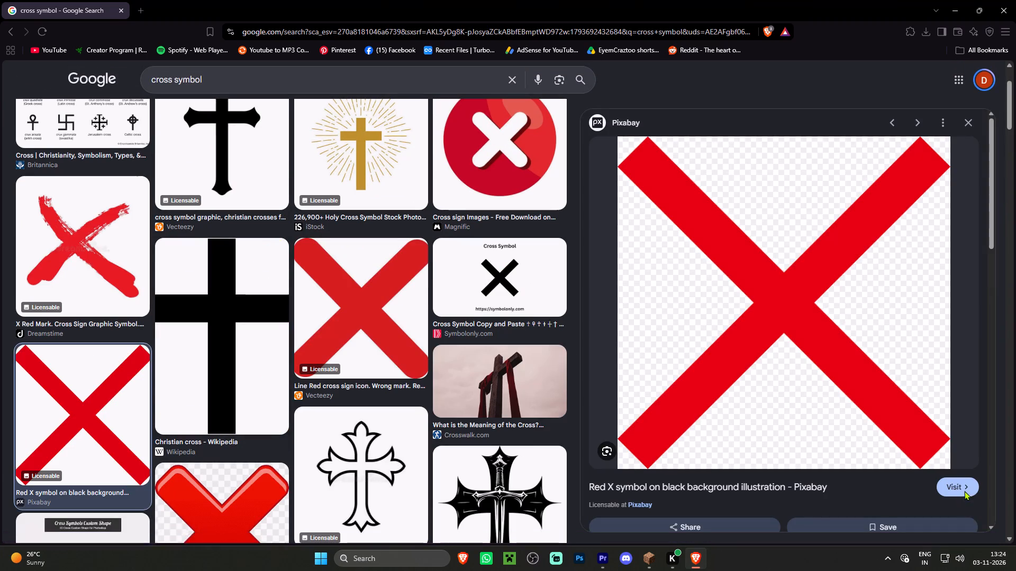
scroll(594, 478, down, 3)
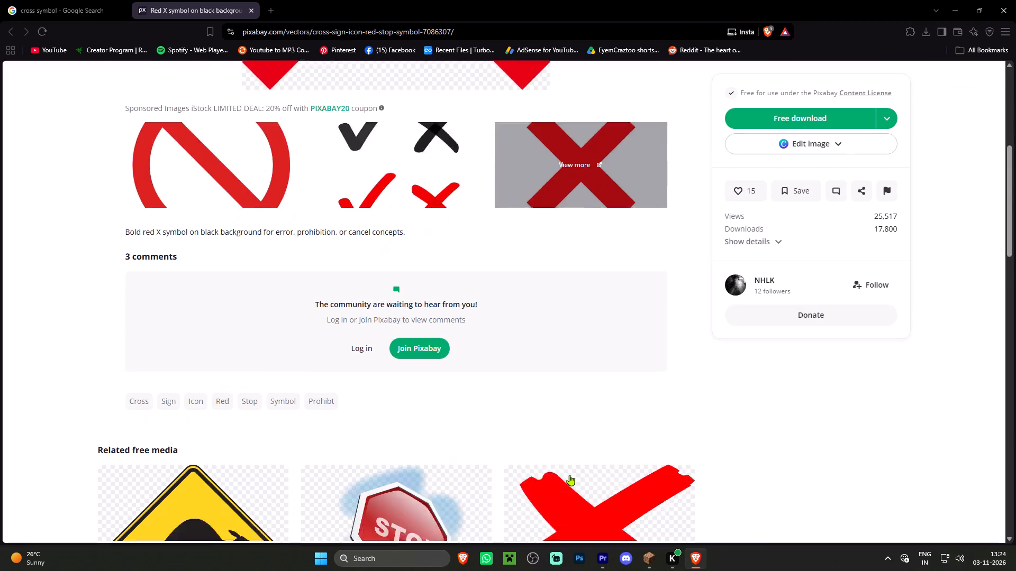
scroll(561, 471, up, 1)
scroll(557, 466, down, 7)
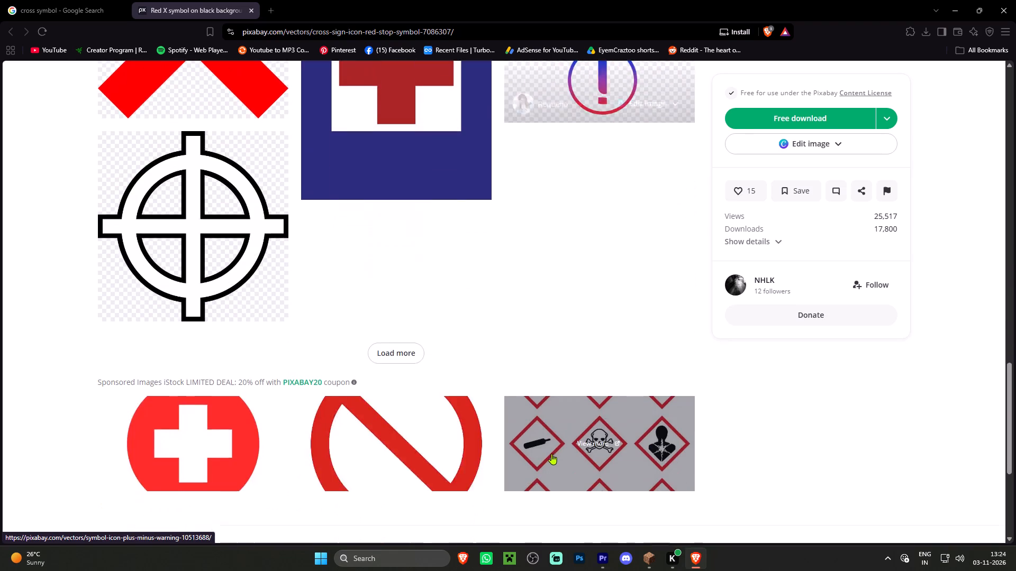
scroll(554, 454, up, 1)
scroll(554, 454, down, 2)
scroll(554, 454, up, 12)
scroll(293, 485, down, 1)
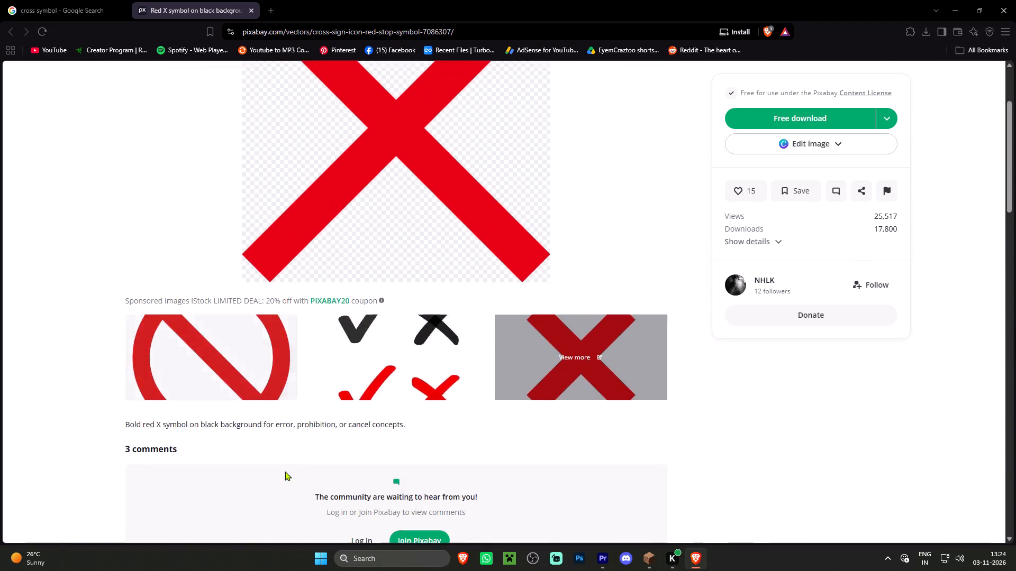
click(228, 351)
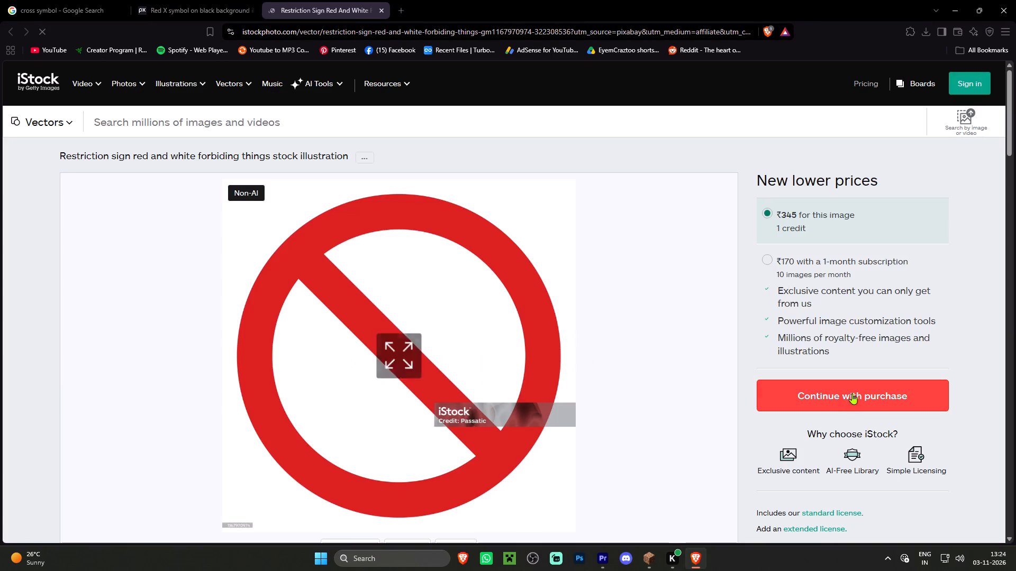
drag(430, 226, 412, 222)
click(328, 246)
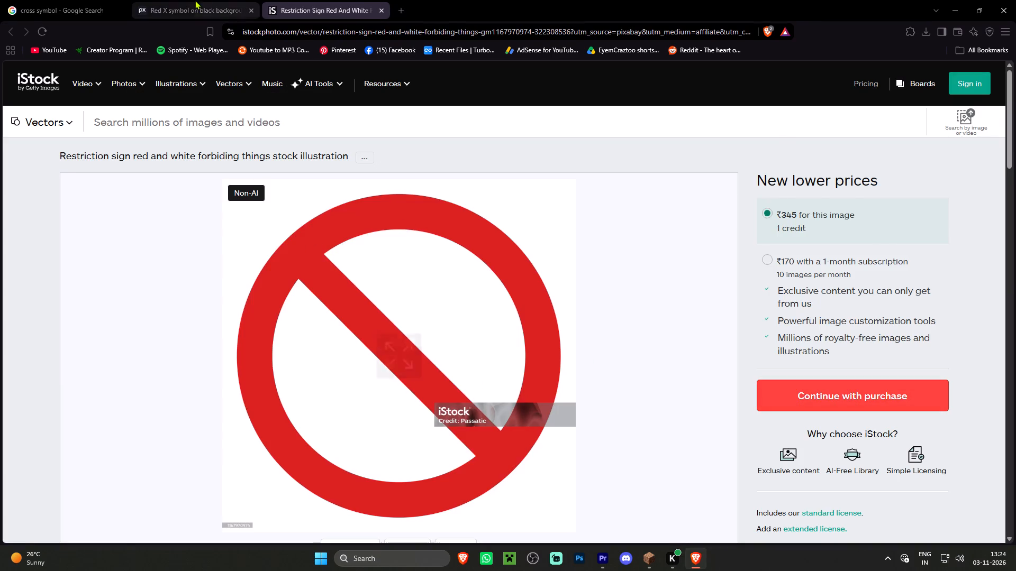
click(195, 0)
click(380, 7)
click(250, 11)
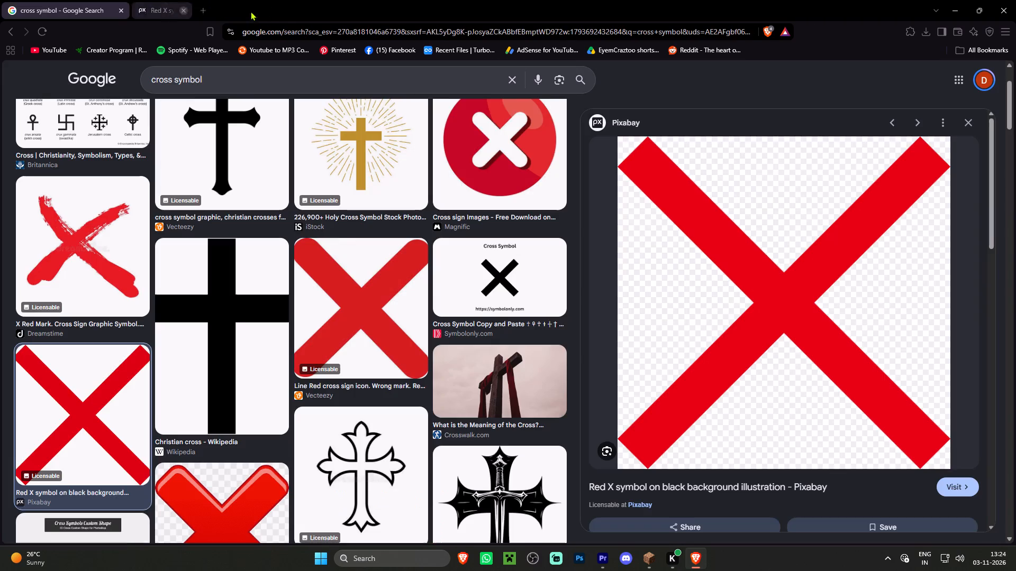
Search Google for "cross symbol png" and open Pngtree's Cross PNG Transparent Images result from the All results.
scroll(355, 326, down, 1)
scroll(358, 334, up, 6)
click(225, 82)
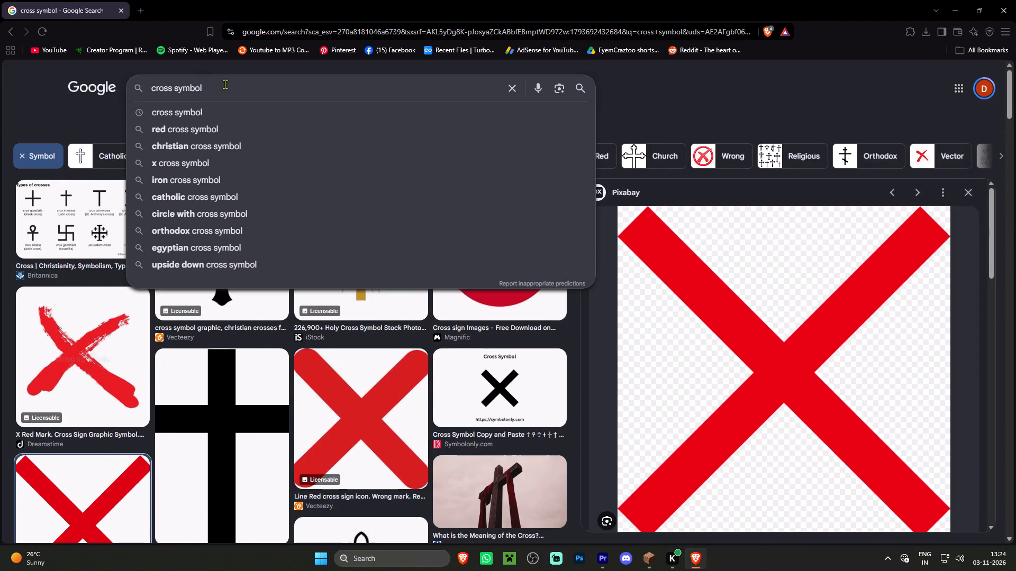
key(space)
text(png)
key(Return)
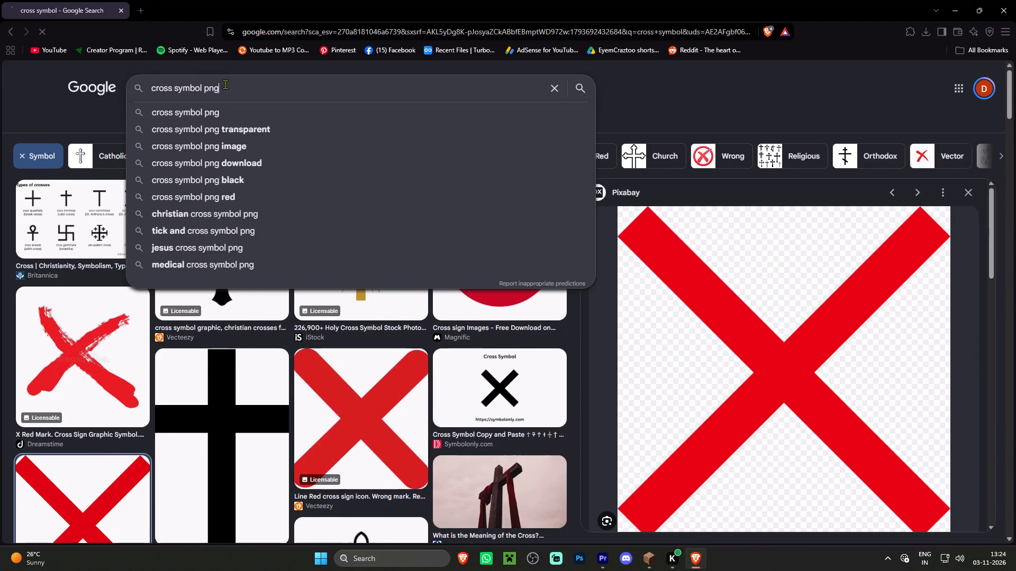
click(187, 121)
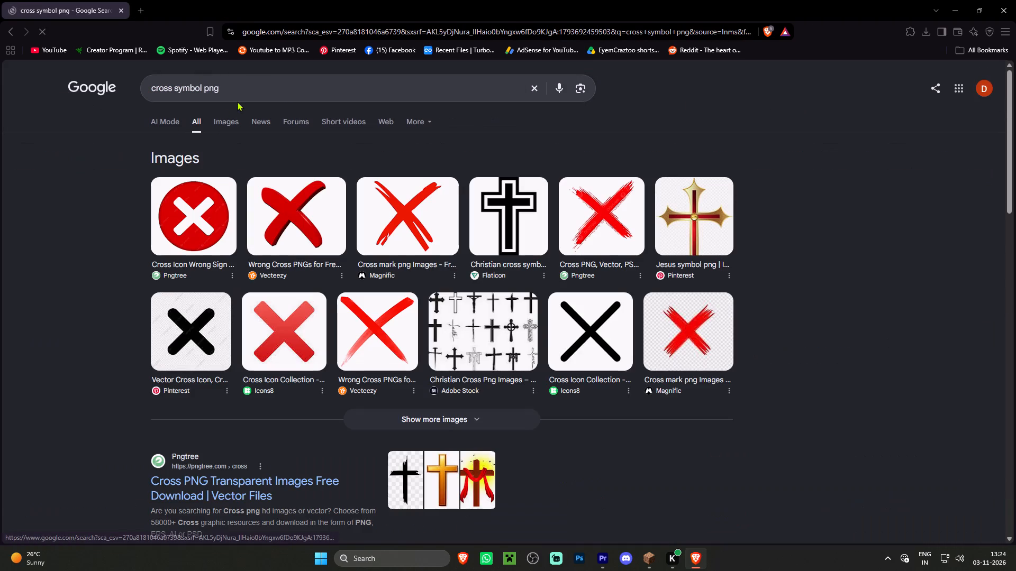
click(211, 496)
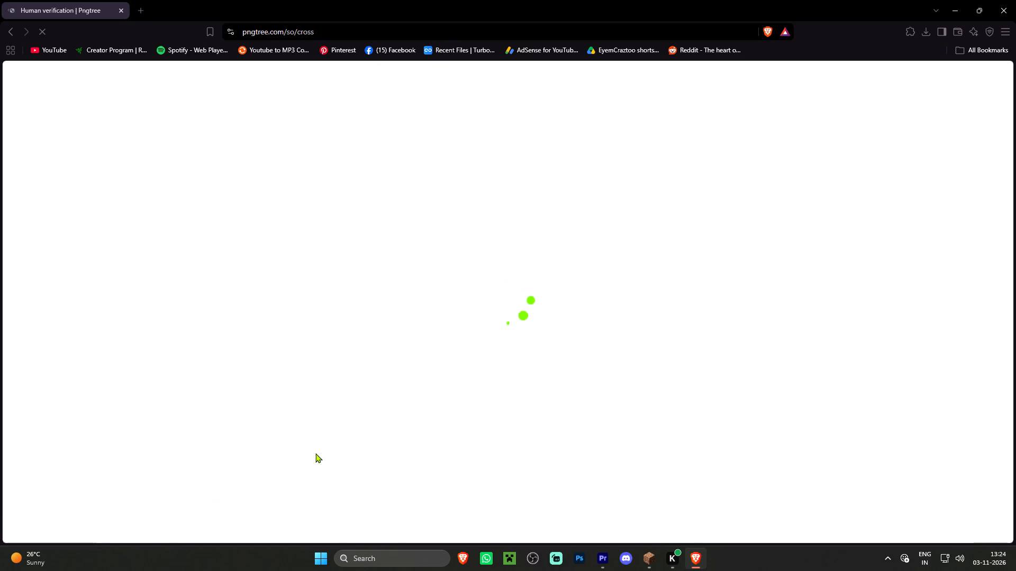
Look through Pngtree's cross images for a suitable red X with a transparent background.
scroll(588, 269, up, 1)
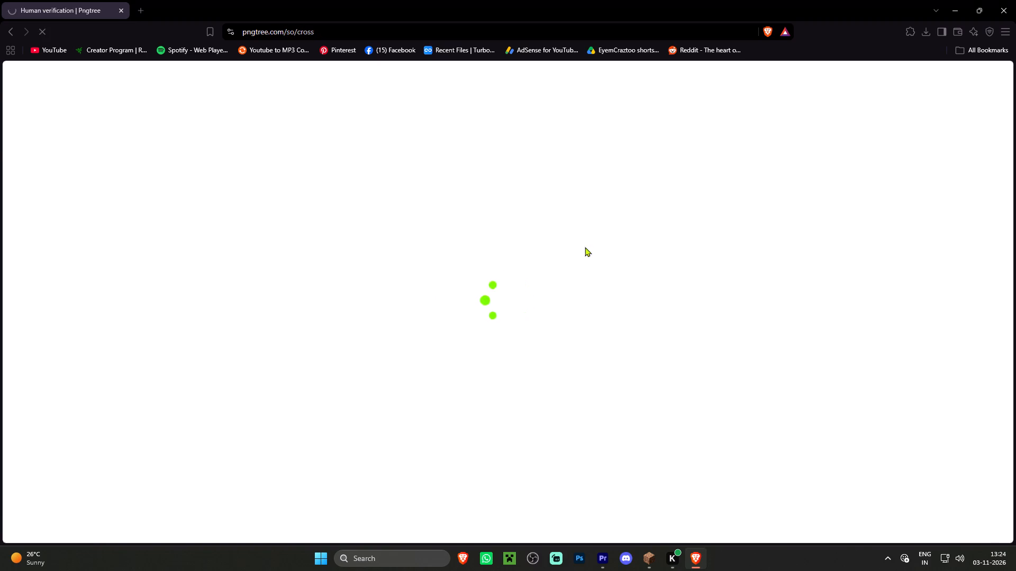
scroll(531, 285, down, 3)
scroll(524, 373, down, 2)
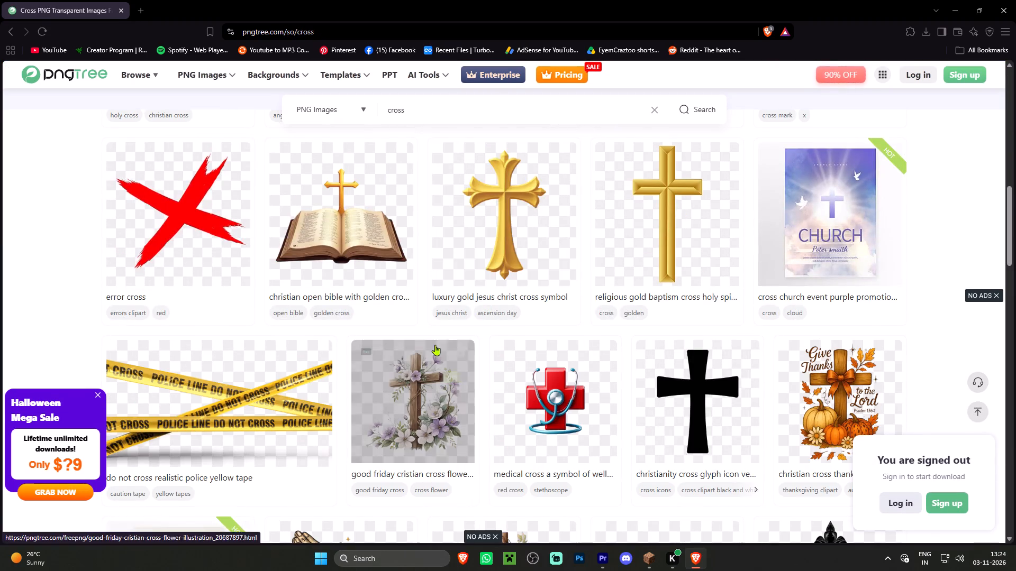
scroll(434, 345, down, 3)
scroll(794, 360, down, 2)
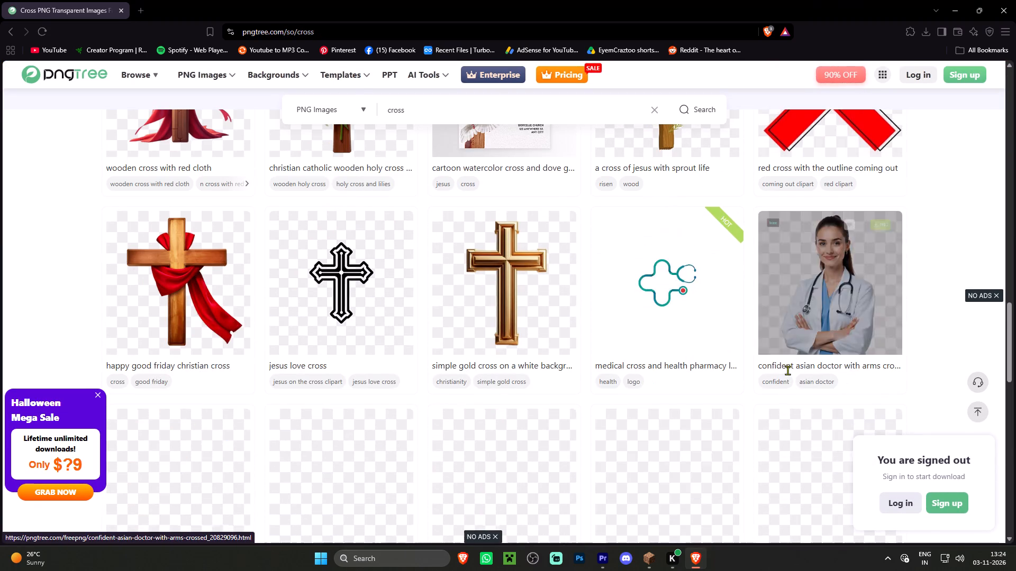
scroll(642, 368, down, 3)
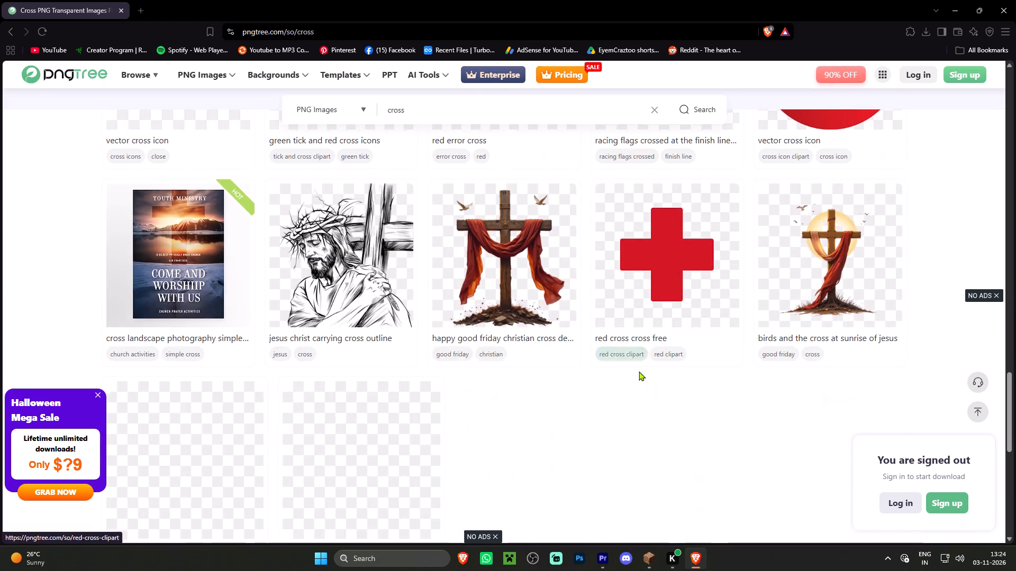
scroll(637, 373, down, 3)
scroll(648, 358, up, 12)
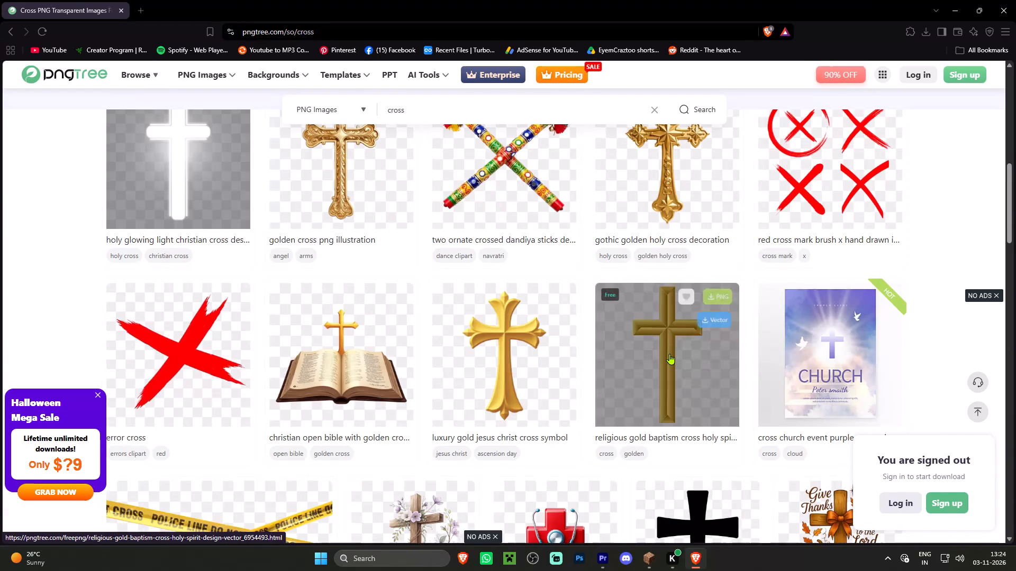
scroll(669, 354, up, 4)
scroll(731, 351, down, 5)
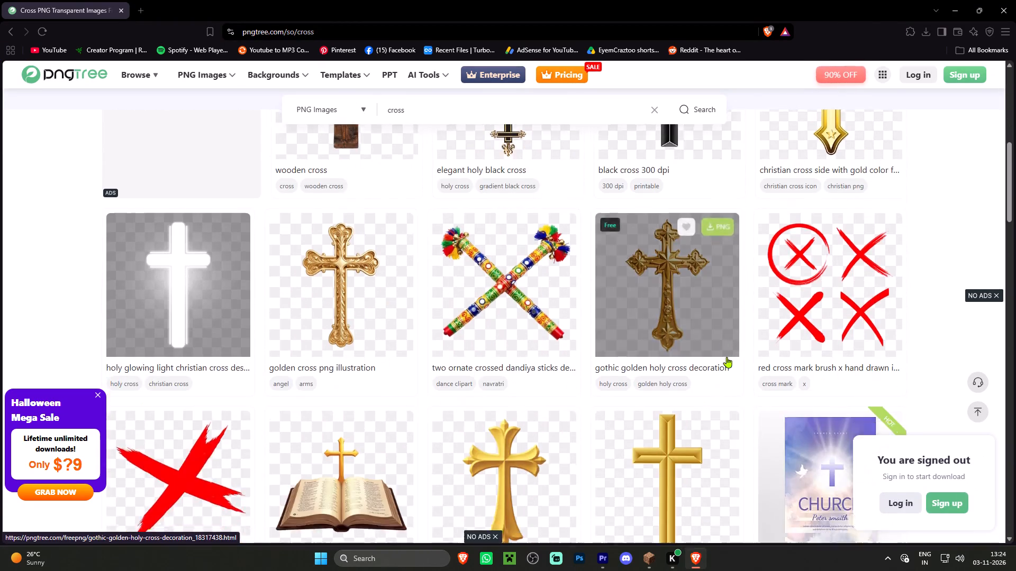
scroll(727, 357, down, 4)
Open the "red cross with the outline coming out" image on Pngtree and request its free download.
click(831, 260)
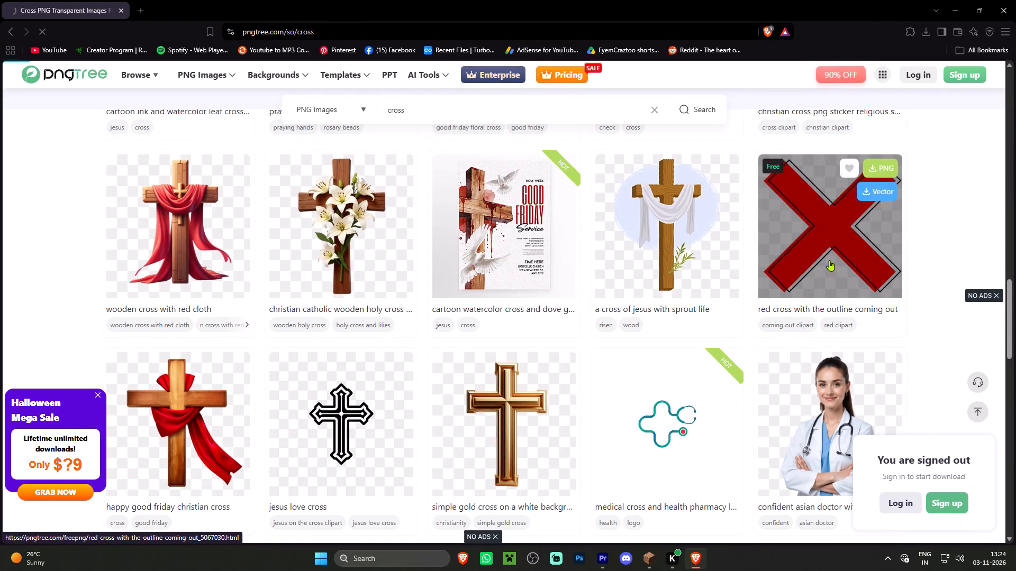
click(687, 268)
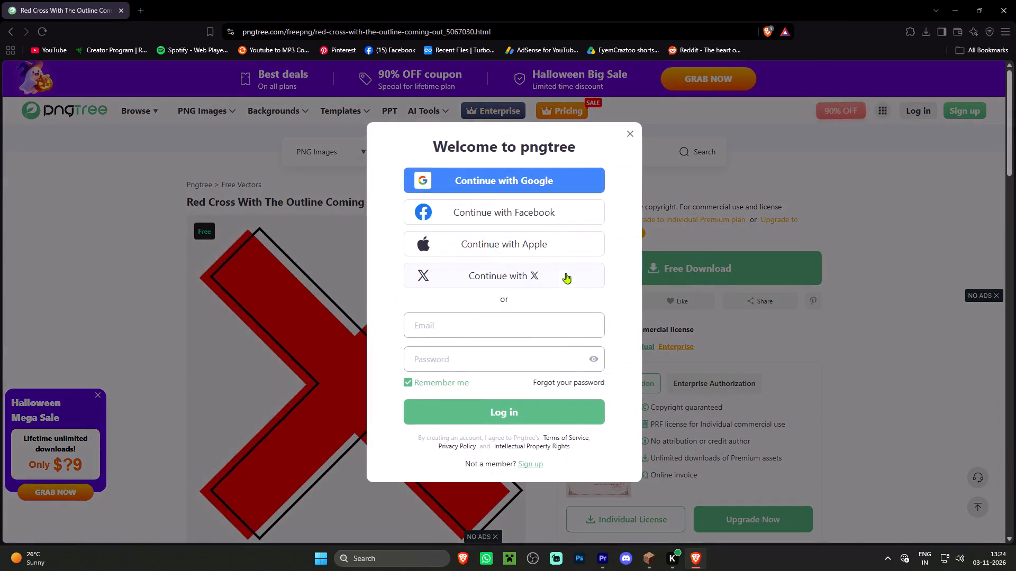
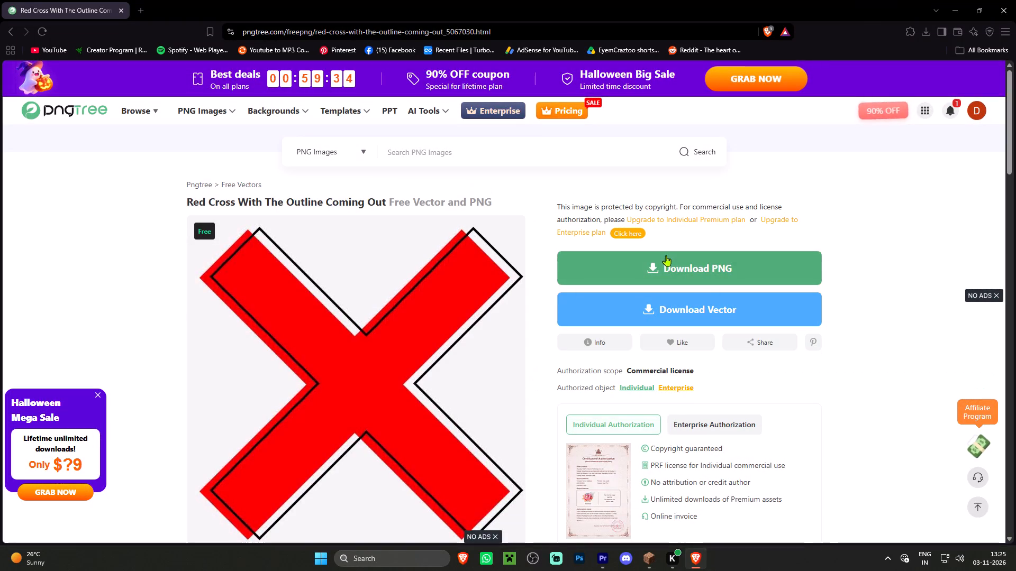
click(666, 255)
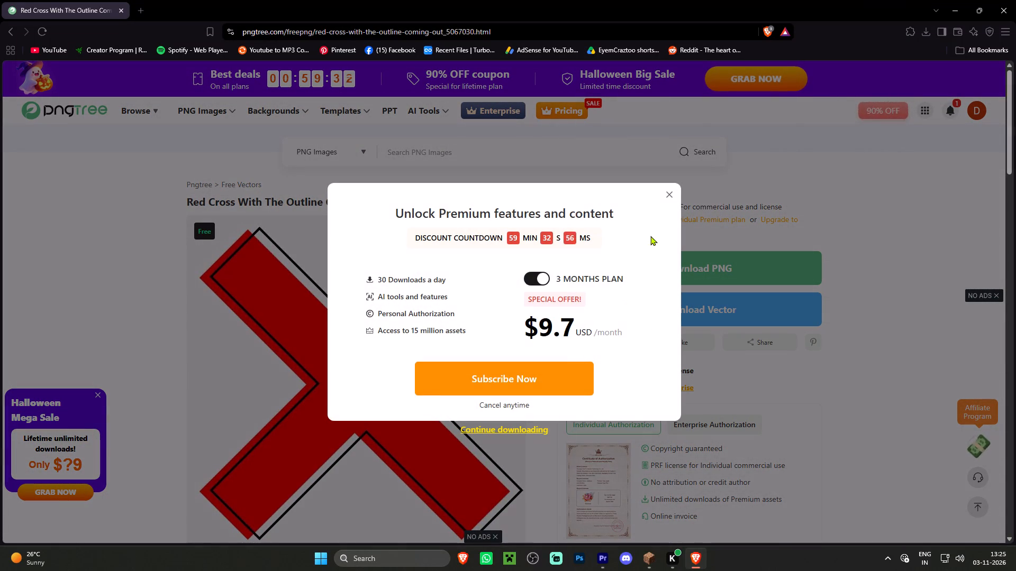
click(668, 194)
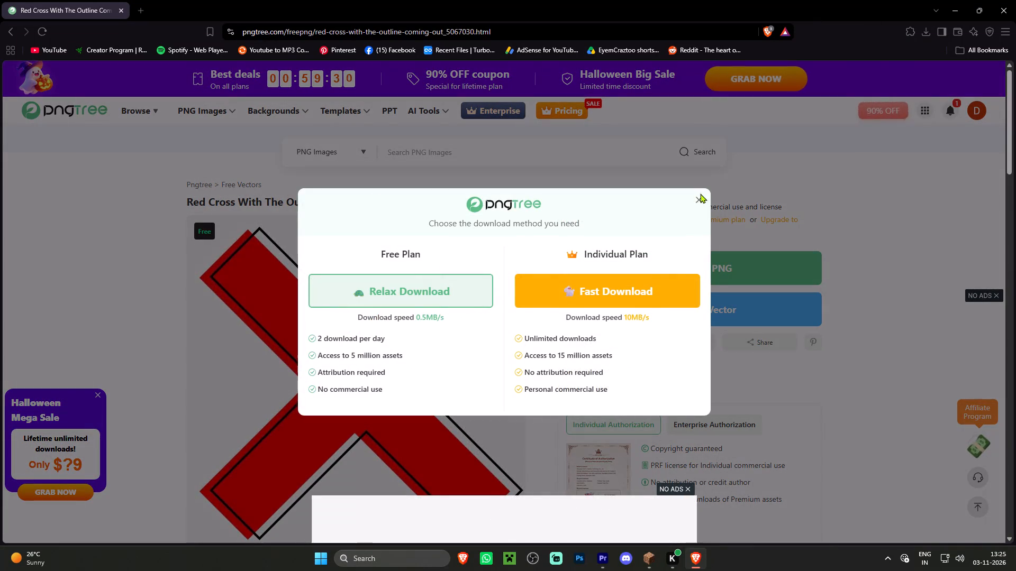
click(700, 195)
click(686, 259)
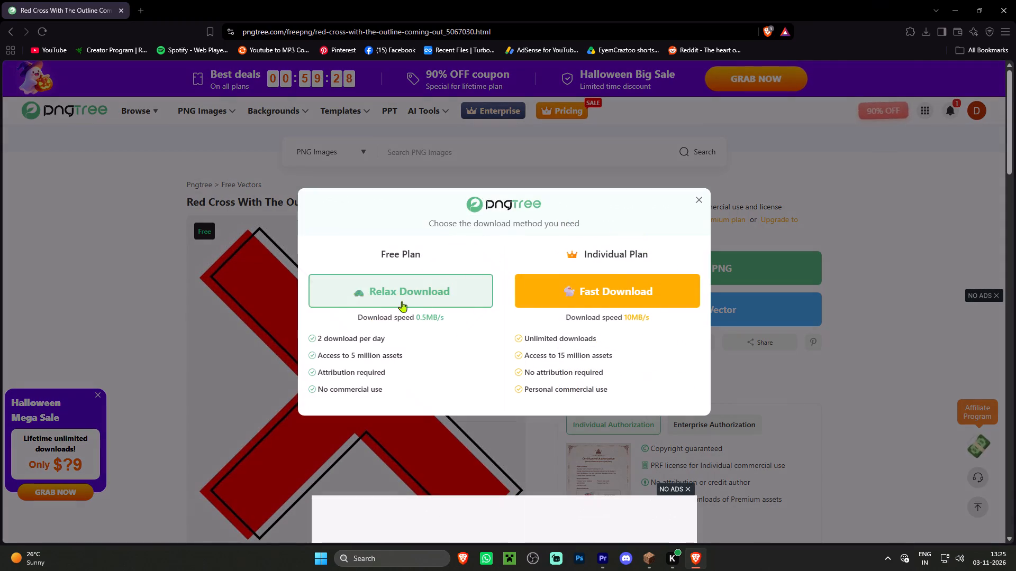
click(387, 296)
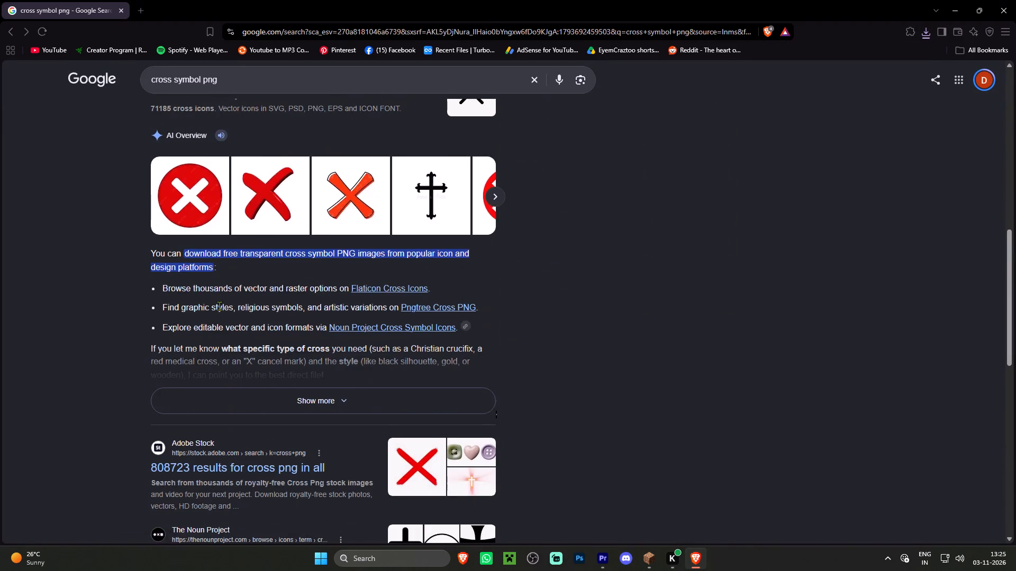
scroll(219, 306, up, 1)
click(199, 238)
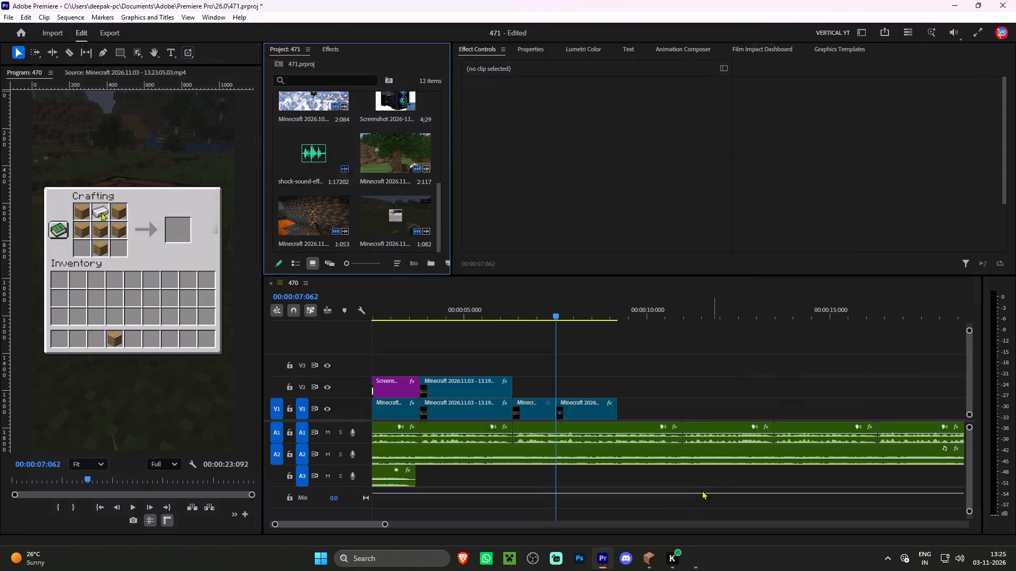
scroll(367, 231, down, 5)
double_click(351, 245)
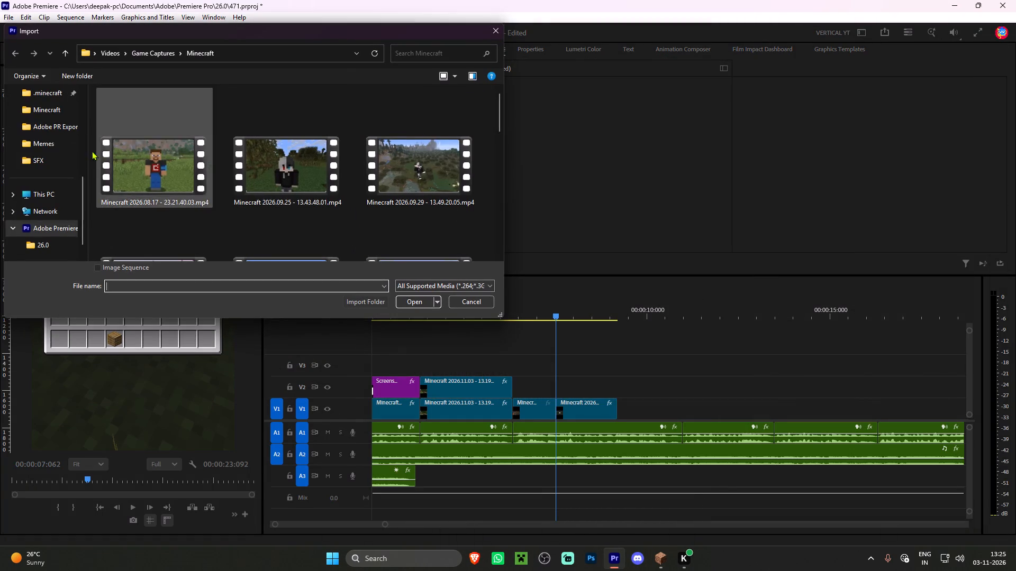
scroll(27, 171, up, 4)
click(35, 180)
double_click(134, 146)
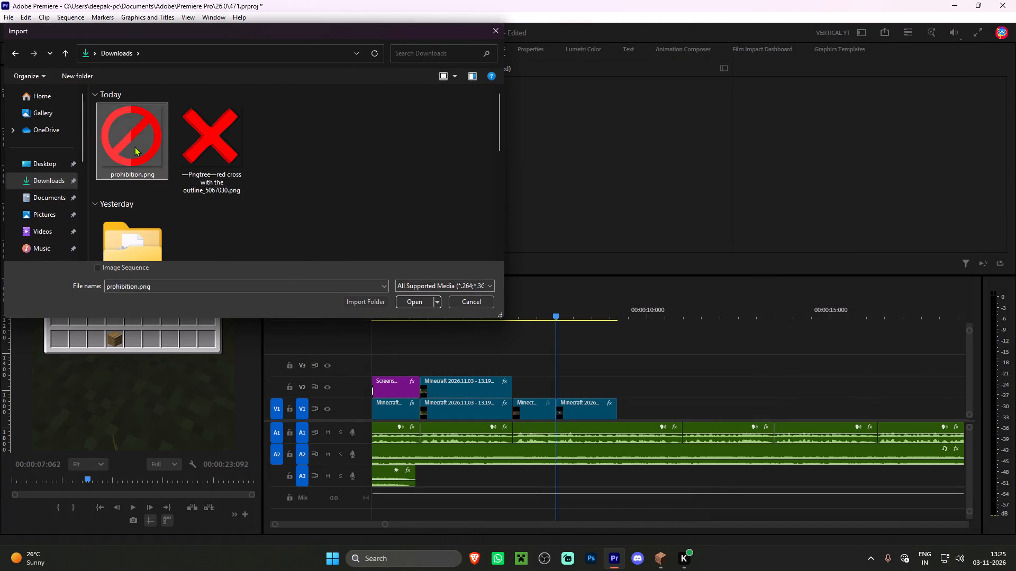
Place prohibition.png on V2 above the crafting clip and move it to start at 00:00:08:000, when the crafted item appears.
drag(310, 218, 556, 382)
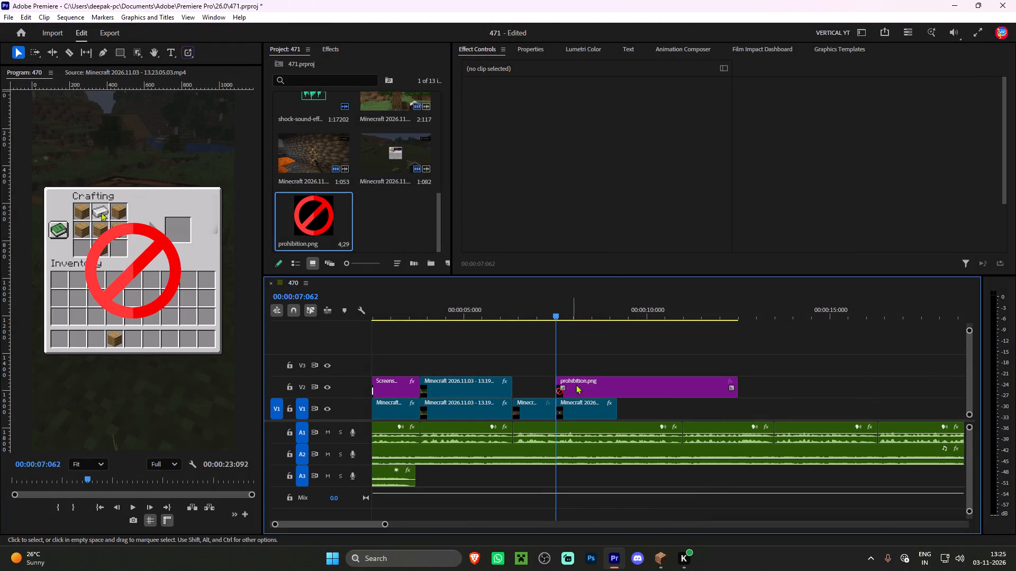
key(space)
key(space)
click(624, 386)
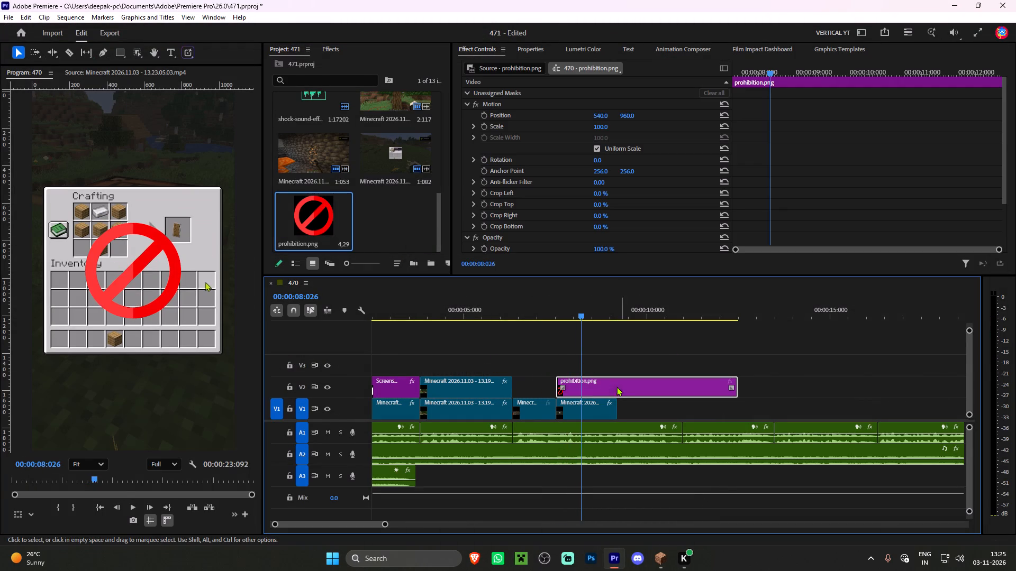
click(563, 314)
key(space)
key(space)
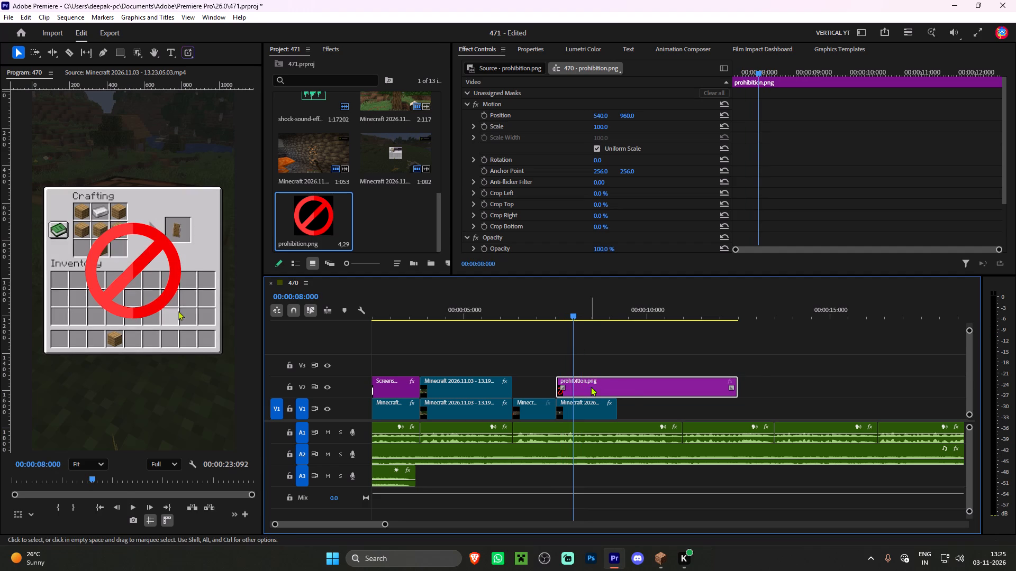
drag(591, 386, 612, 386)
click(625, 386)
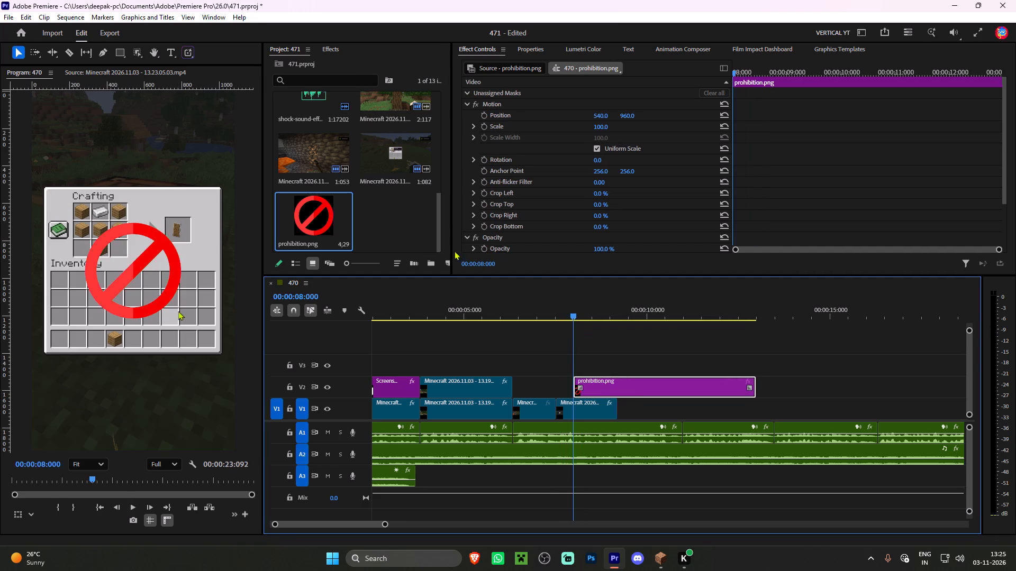
Import the Pngtree red cross PNG from the Downloads folder into the project.
double_click(372, 223)
double_click(221, 139)
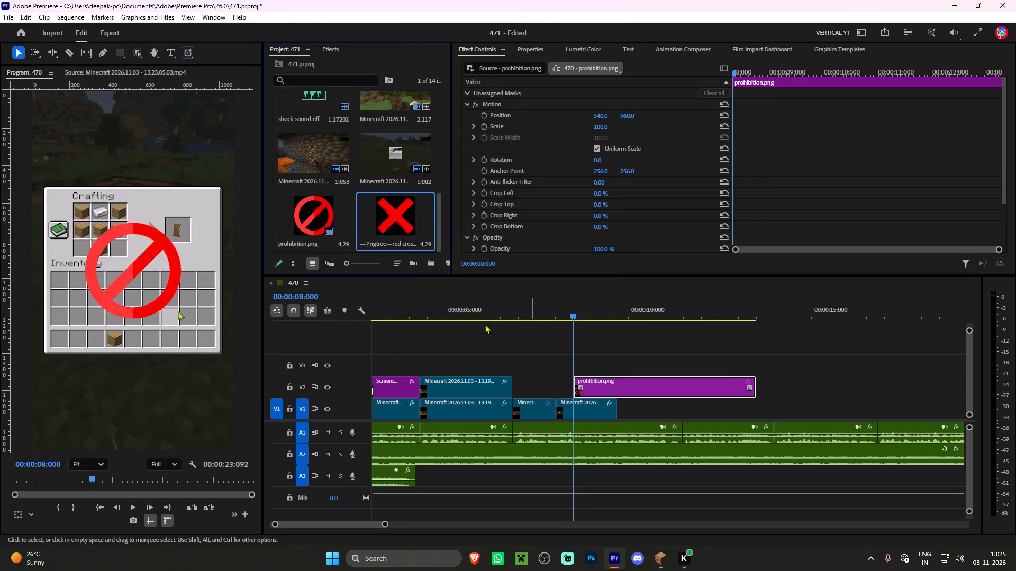
Replace the prohibition.png clip on V2 with the Pngtree red cross, starting at 00:00:08:000.
right_click(613, 377)
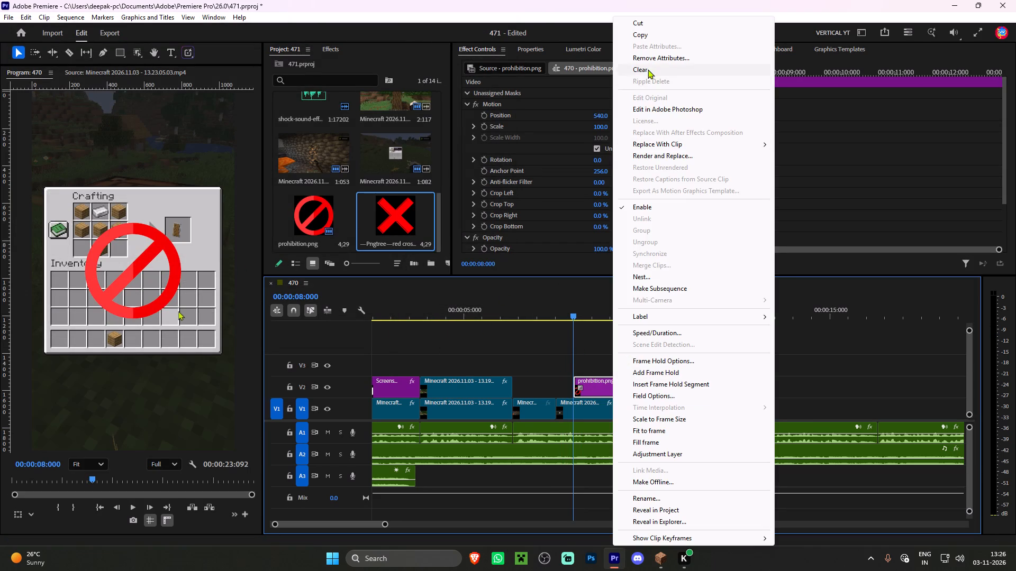
click(648, 69)
drag(391, 213, 573, 379)
click(614, 383)
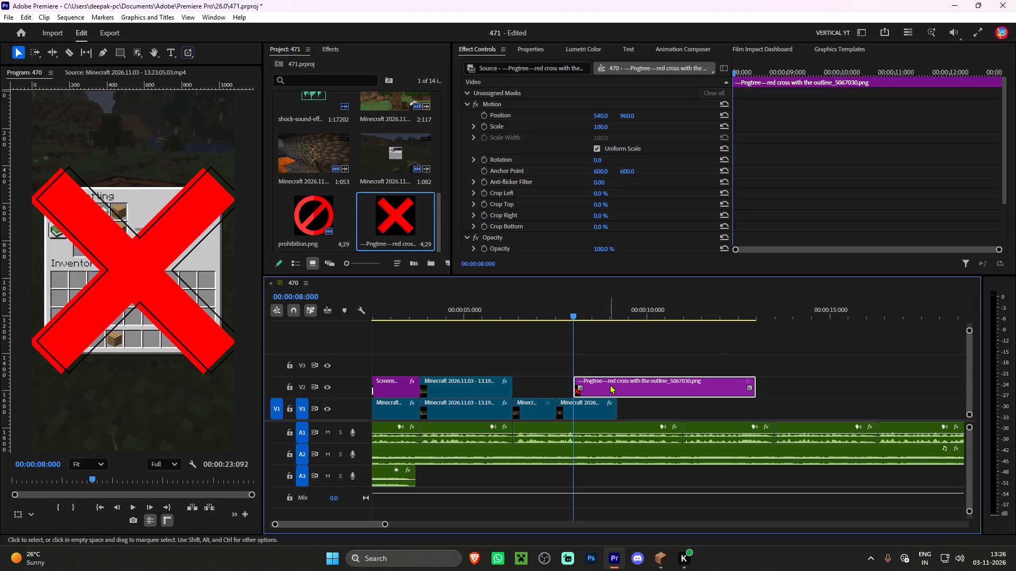
Scale the red cross to 11 and position it over the crafting output slot, with horizontal position 779.
drag(605, 125, 587, 125)
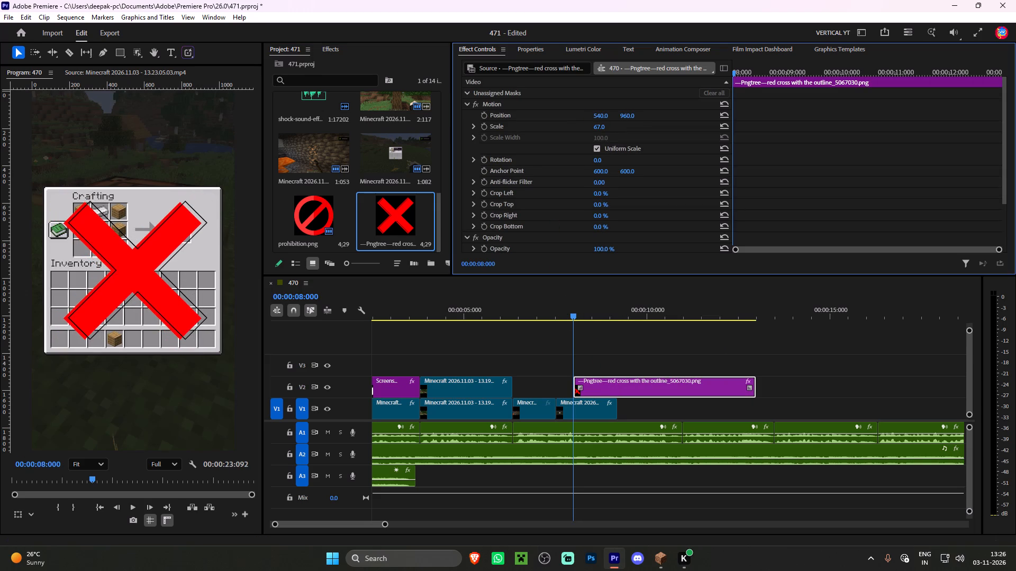
drag(587, 125, 536, 137)
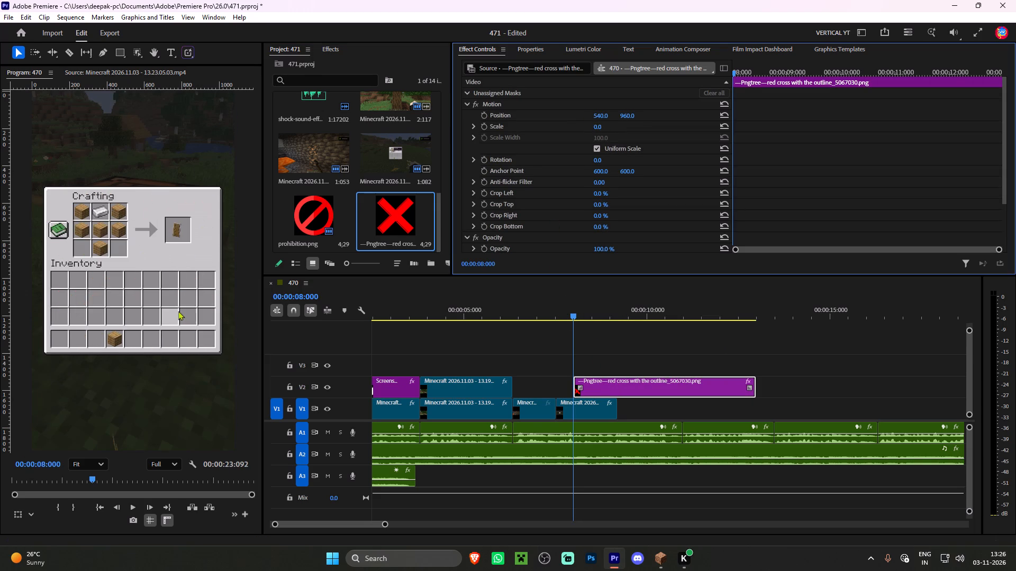
drag(536, 137, 562, 145)
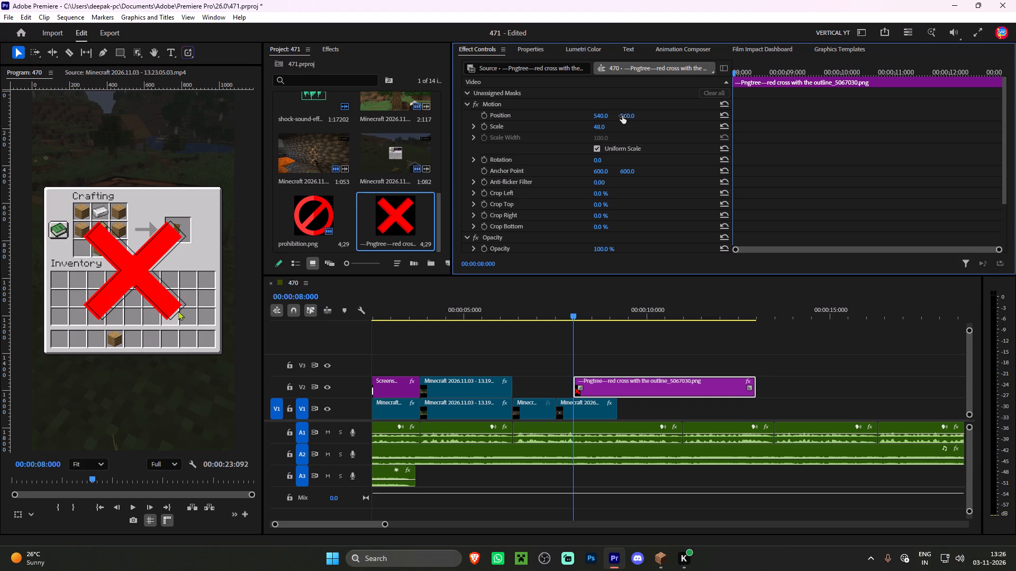
drag(622, 116, 499, 128)
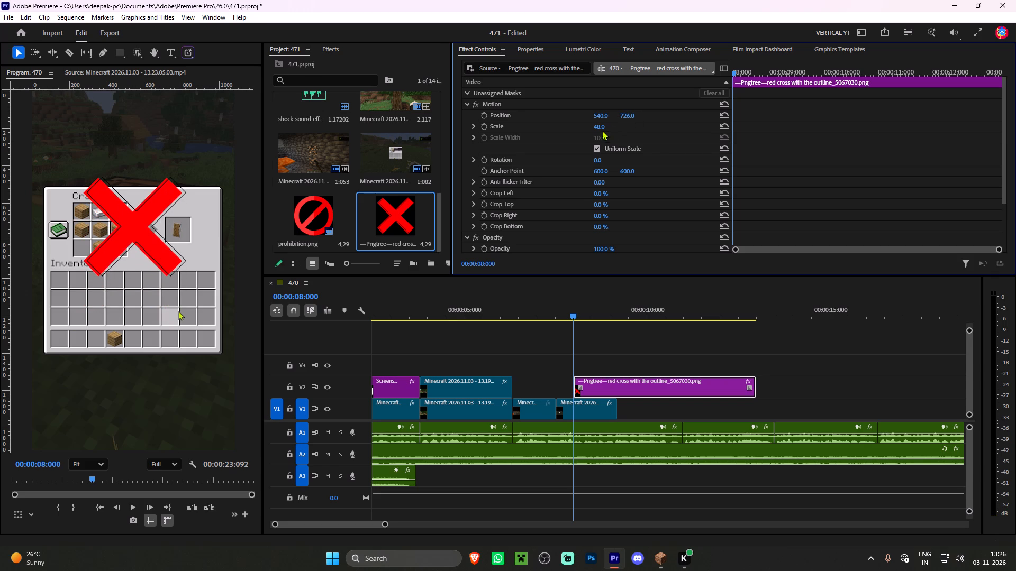
drag(599, 128, 582, 128)
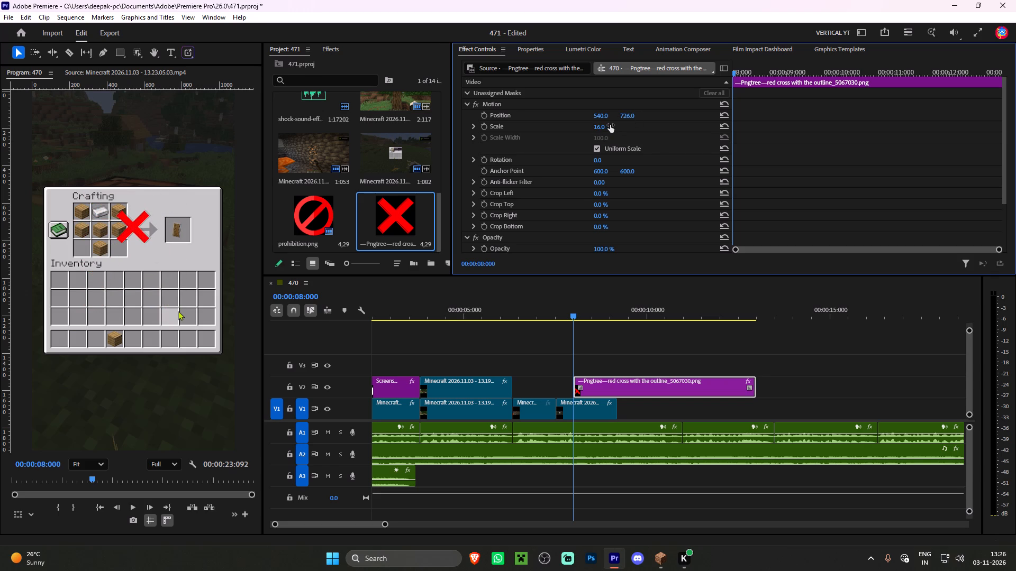
click(610, 125)
drag(599, 119, 703, 117)
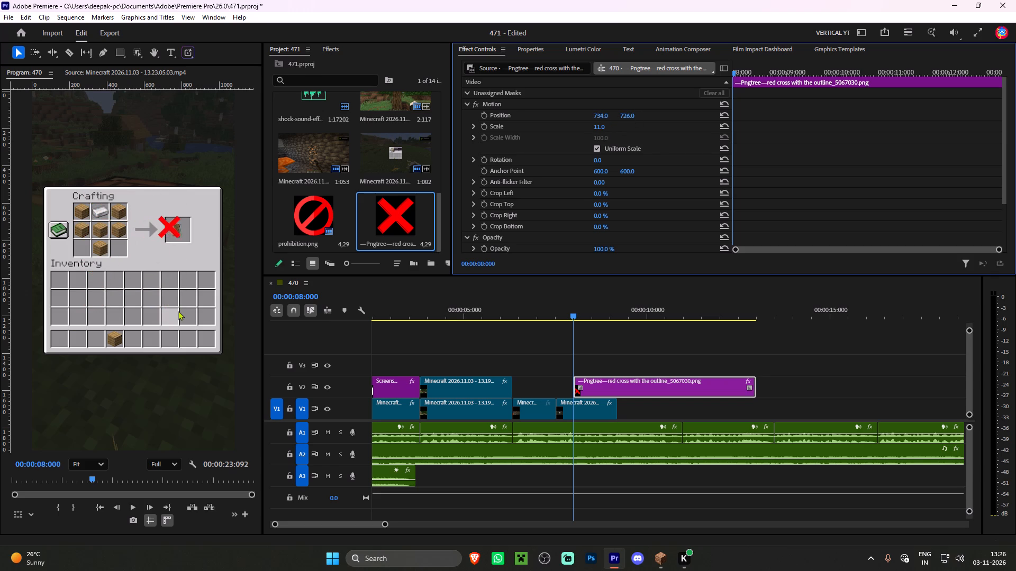
drag(703, 117, 724, 112)
drag(624, 115, 642, 121)
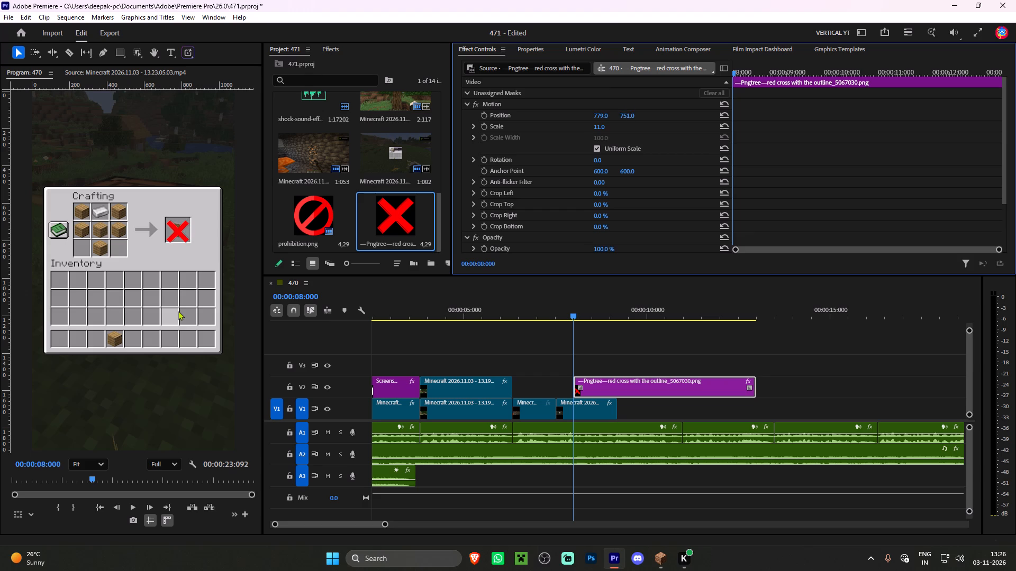
drag(642, 121, 635, 125)
Play back the crafting clip from its beginning to check the red cross overlay's timing and placement.
click(555, 324)
click(557, 318)
key(space)
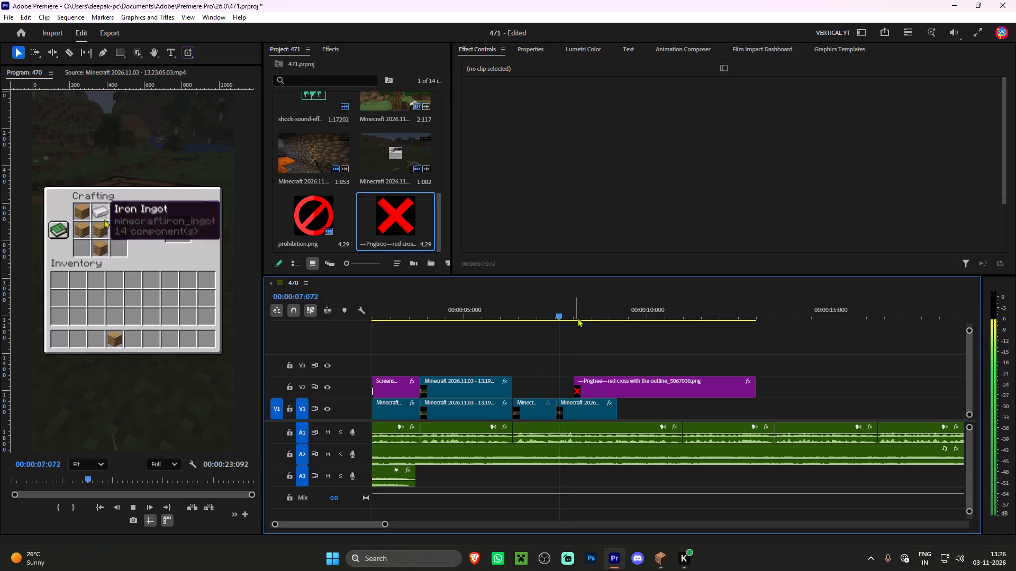
key(space)
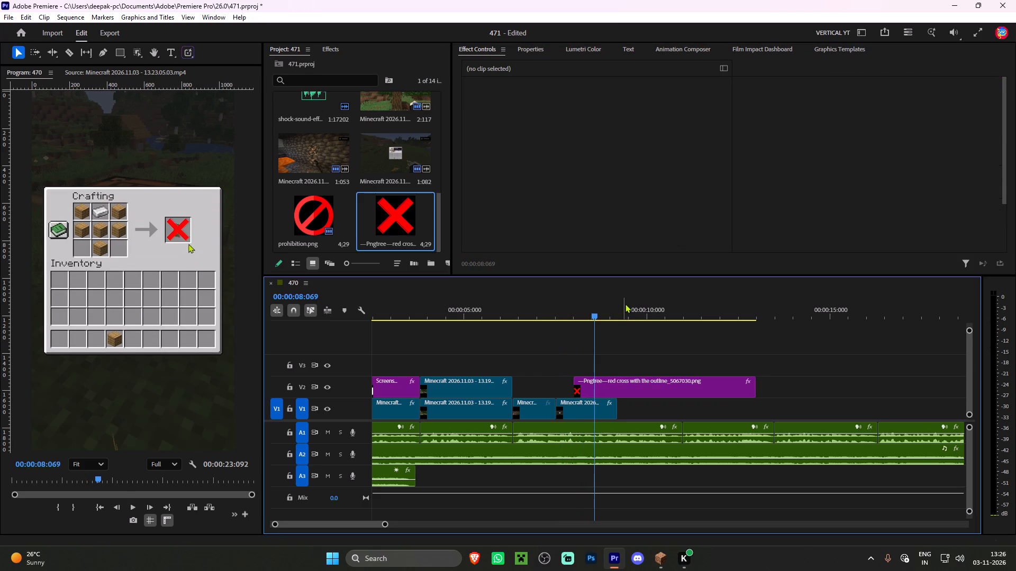
Trim the red cross overlay on V2 and the crafting clip on V1 so both end together at about 9 seconds.
drag(764, 386, 750, 386)
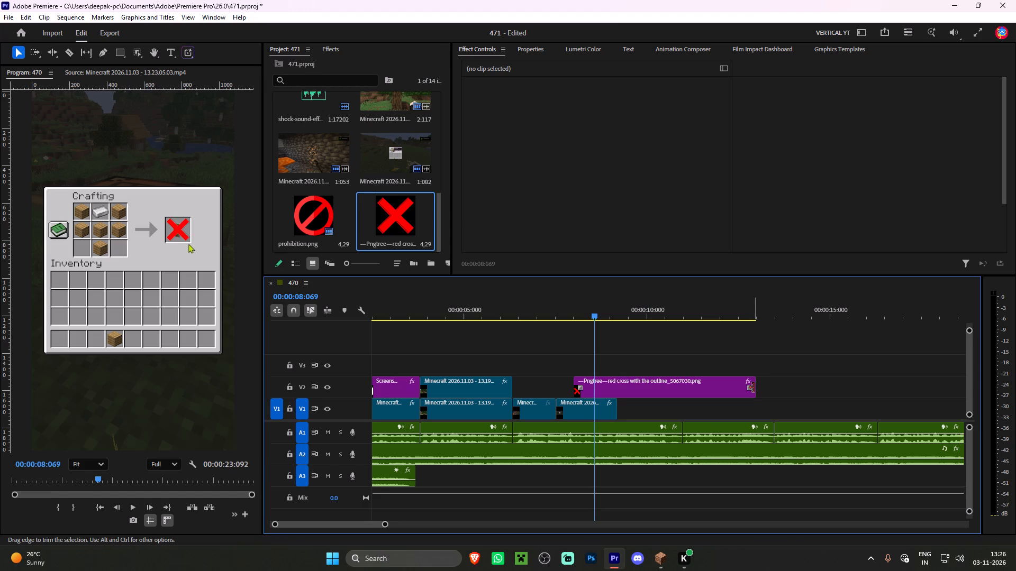
key(space)
key(space)
drag(757, 387, 605, 387)
drag(622, 403, 617, 403)
drag(604, 388, 613, 388)
key(space)
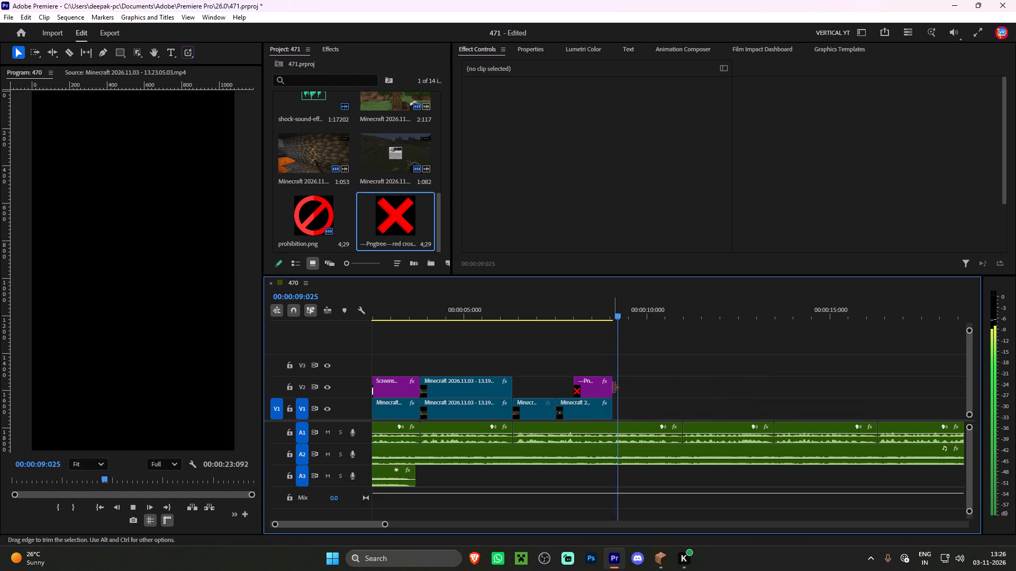
key(space)
Shorten the red cross overlay and the crafting clip together so both end at 00:00:08:066, and check the timing by playback.
click(582, 310)
key(space)
key(space)
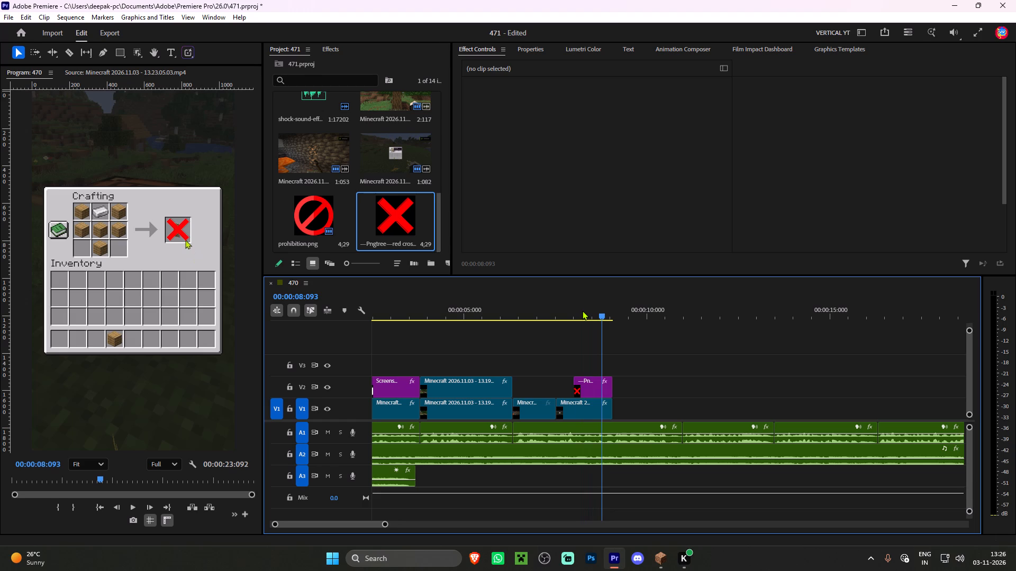
key(space)
key(space)
drag(606, 308, 563, 312)
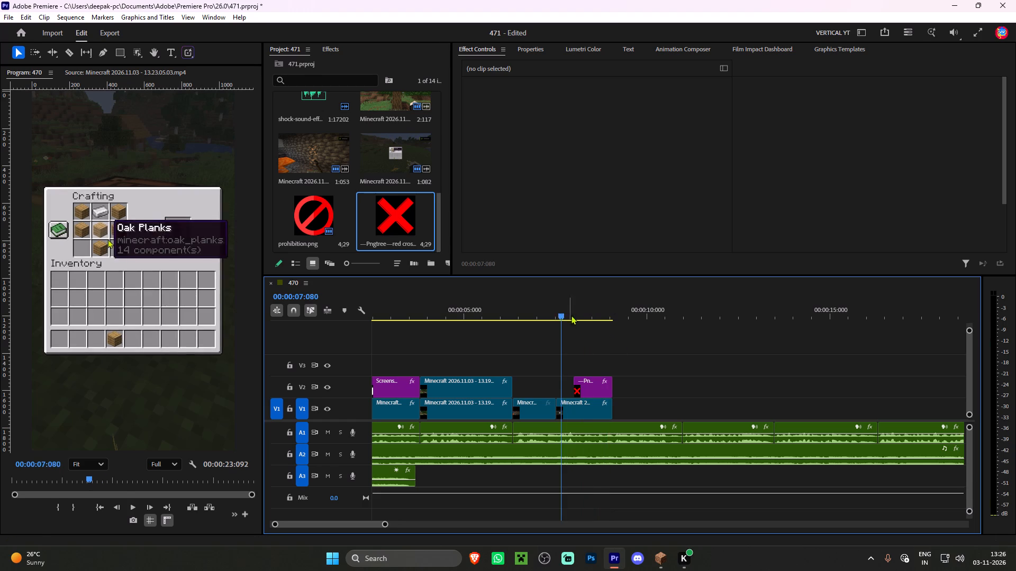
key(space)
key(space)
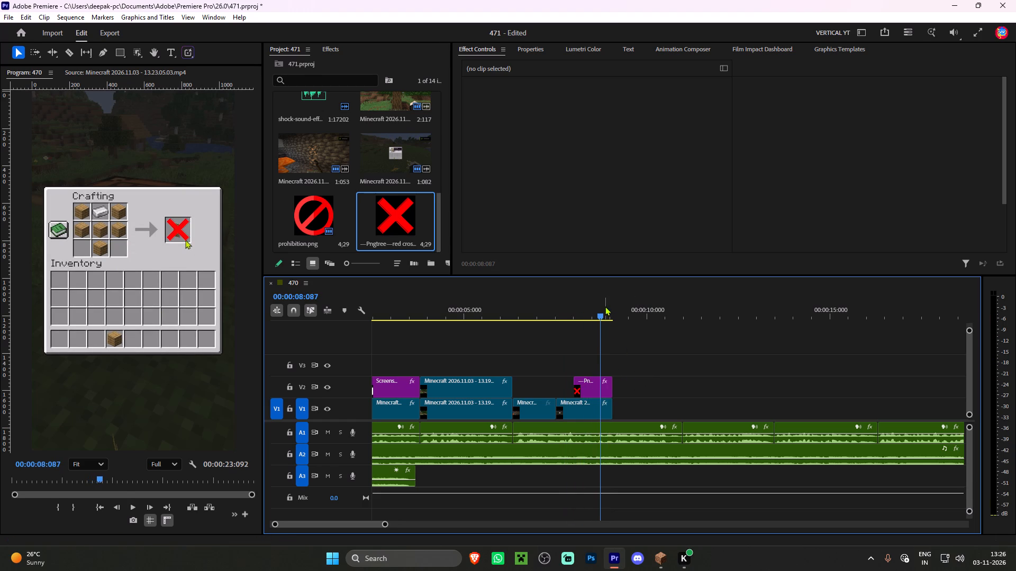
drag(605, 307, 595, 308)
drag(601, 336, 609, 402)
drag(615, 400, 598, 400)
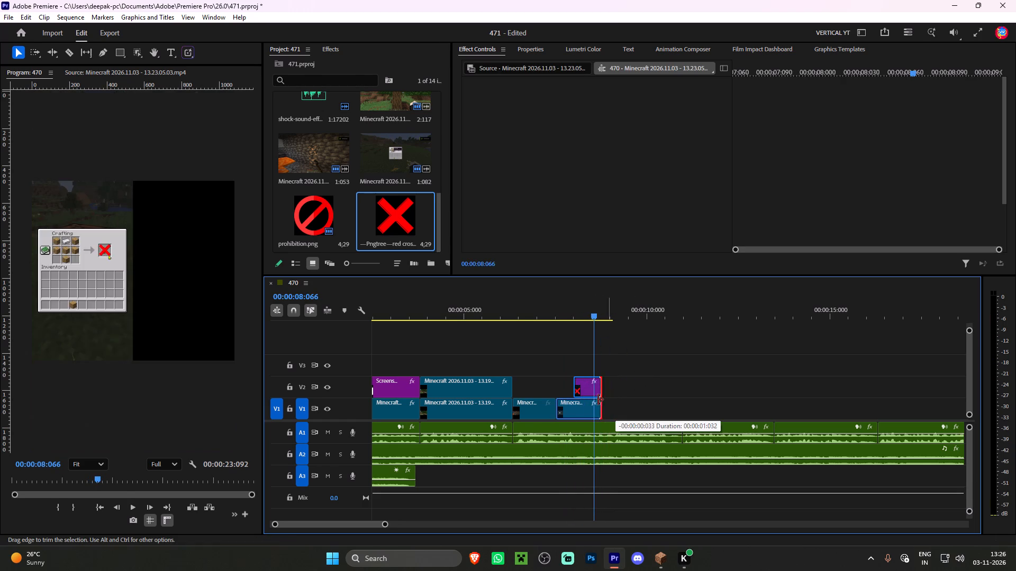
drag(598, 400, 594, 400)
drag(575, 323, 563, 315)
click(557, 313)
key(space)
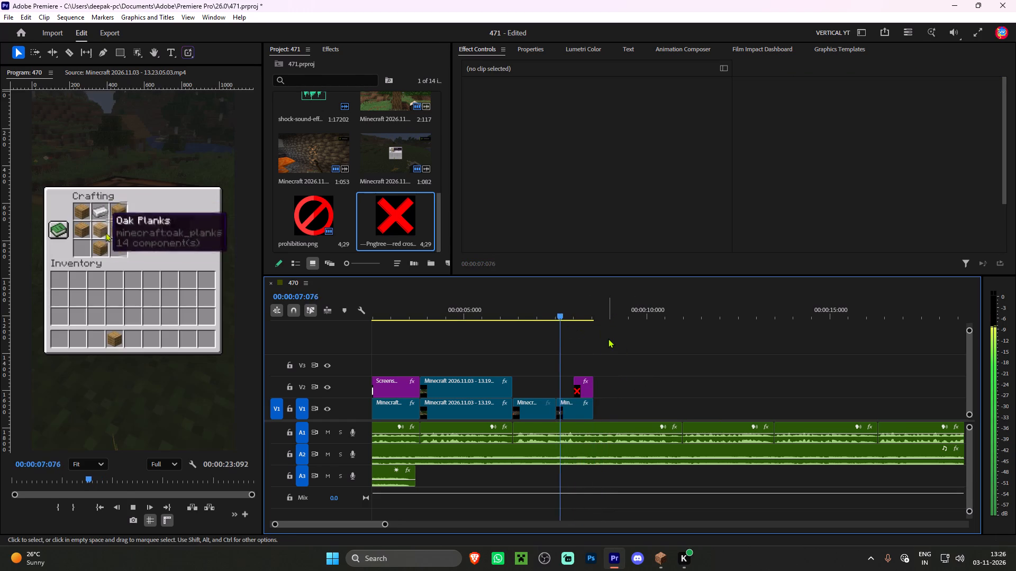
click(608, 338)
key(space)
Apply the Motion Preset max effect to the mining clip on V1 and play it back.
click(534, 310)
click(332, 45)
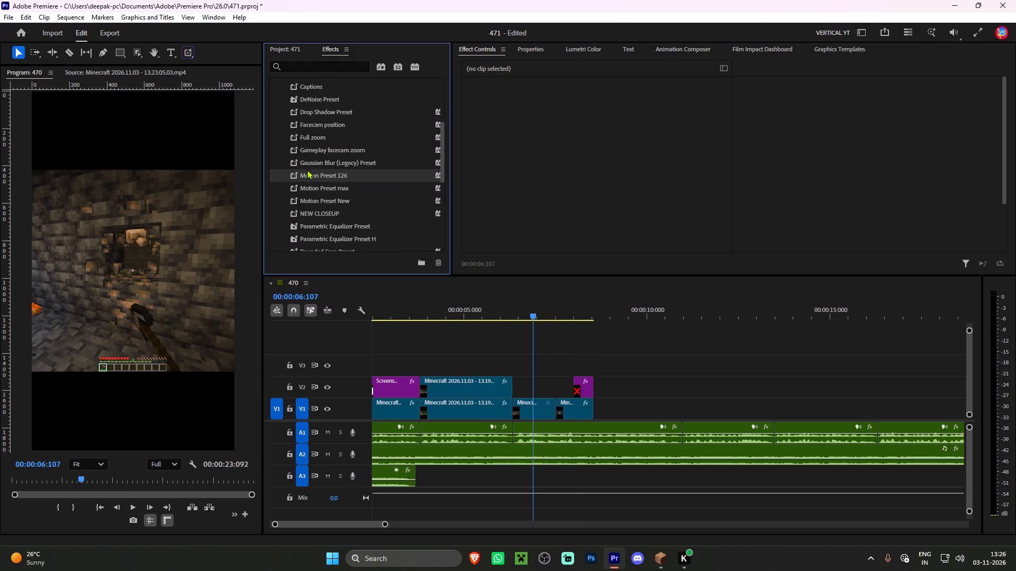
drag(337, 186, 536, 399)
key(space)
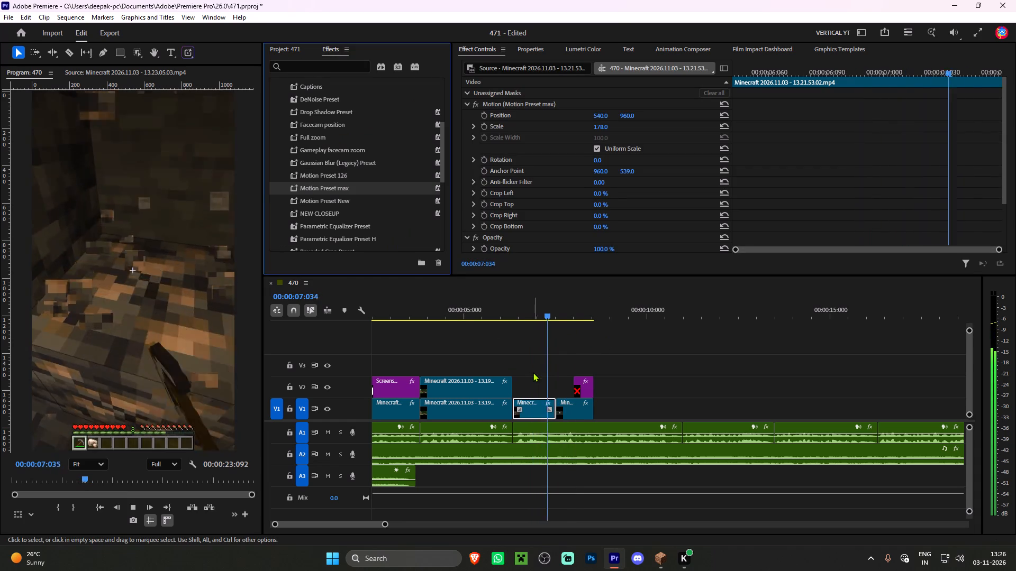
key(space)
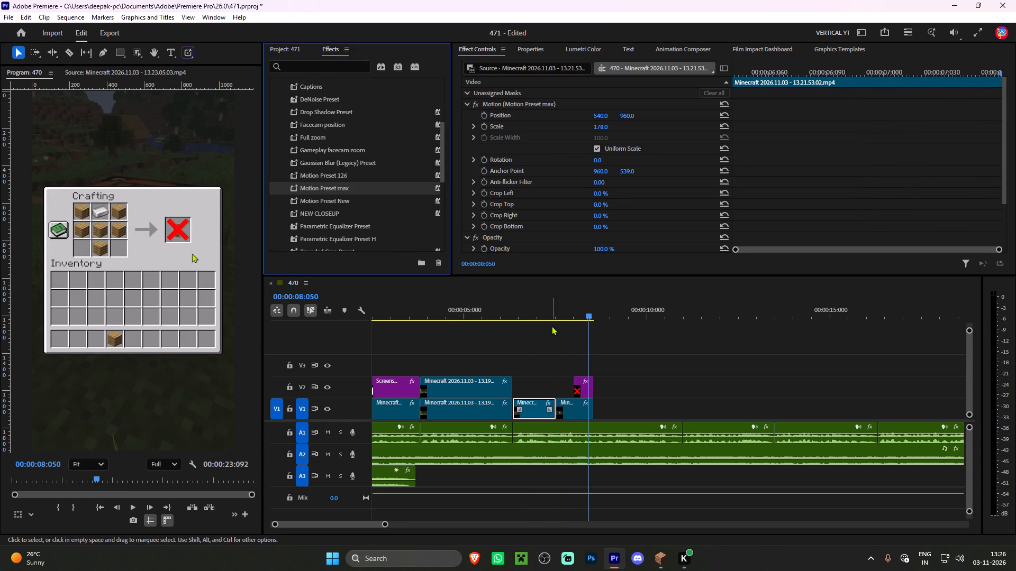
Reset the red cross overlay's position and scale to defaults, play it back, and park the playhead at the clip's end, 00:00:08:066.
click(584, 387)
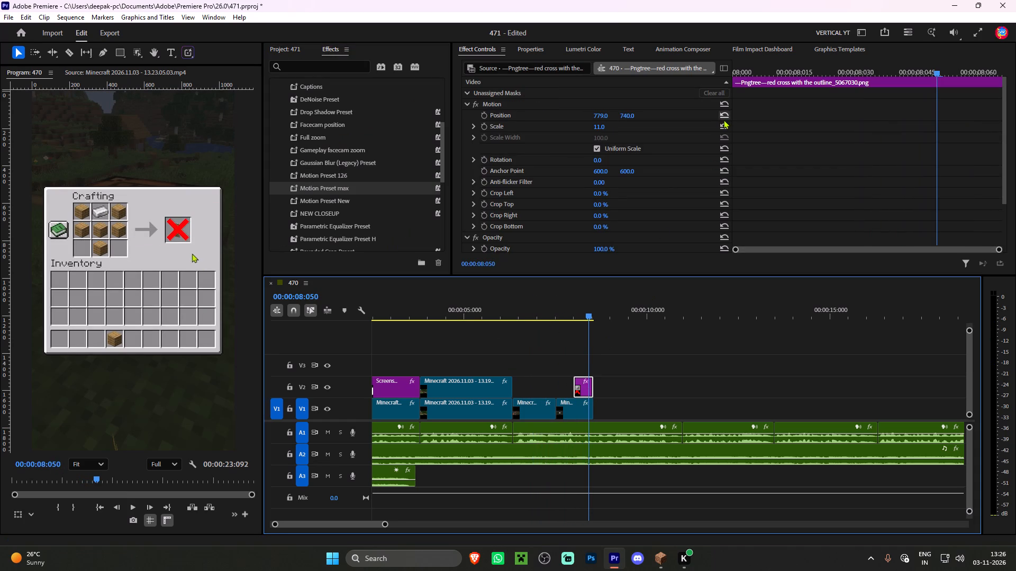
click(725, 113)
click(722, 127)
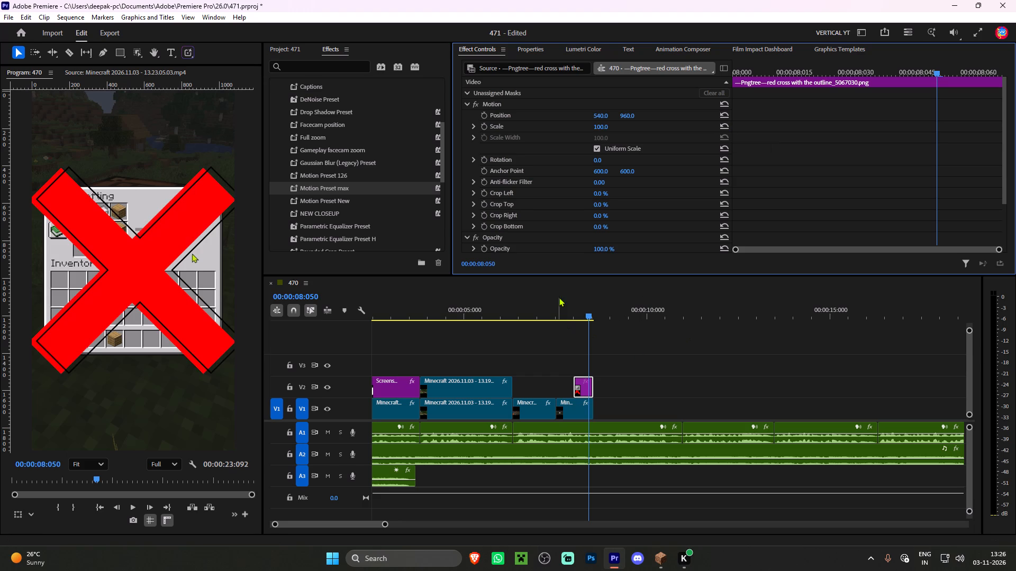
click(558, 299)
key(space)
alt+scroll(592, 349, up, 7)
alt+scroll(592, 348, down, 5)
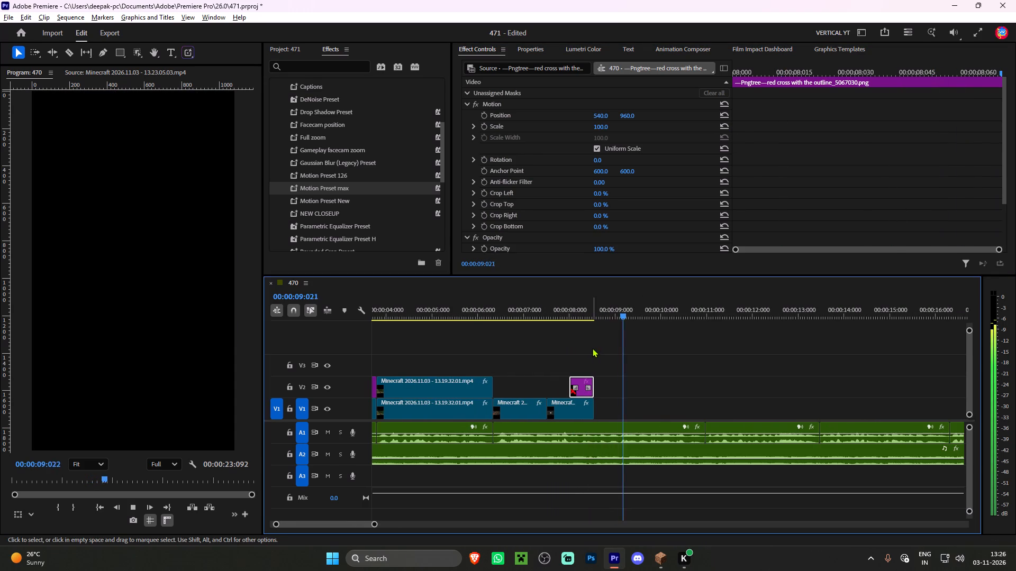
shift+click(602, 313)
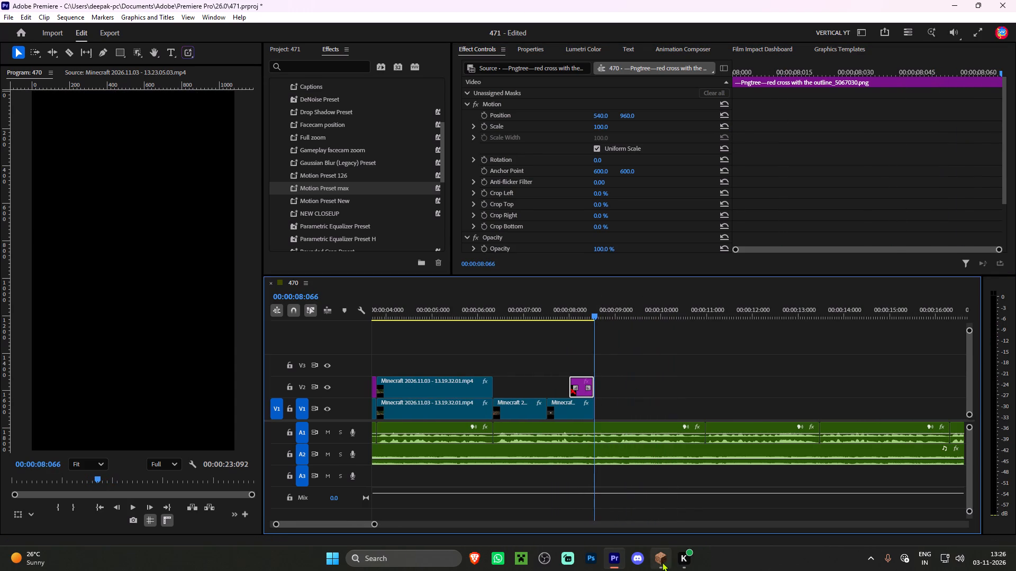
Switch to Minecraft, take the iron ingot out of the crafting grid, and duplicate it into two inventory stacks.
click(662, 562)
click(477, 224)
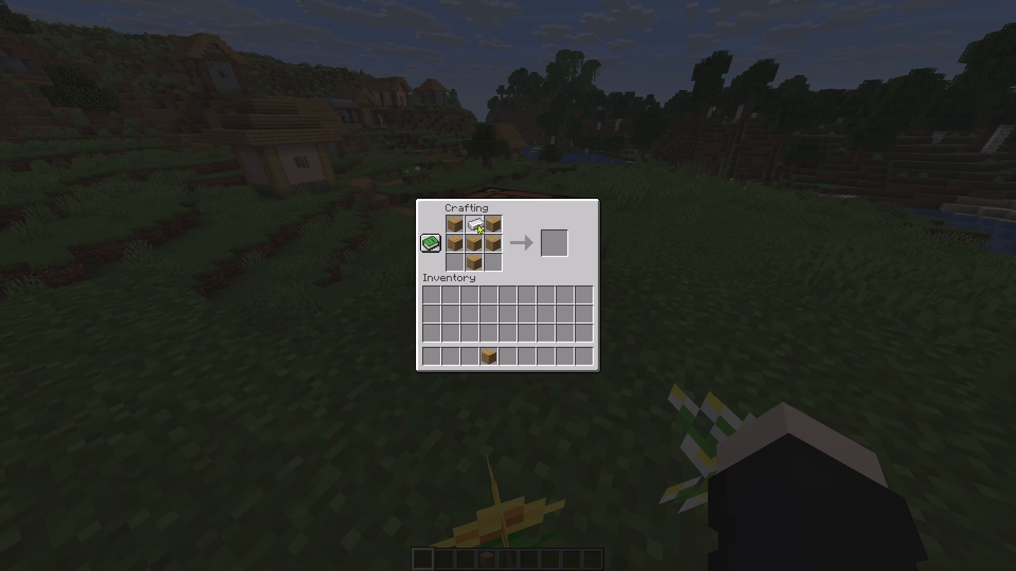
middle_drag(432, 297, 438, 297)
middle_drag(430, 296, 438, 294)
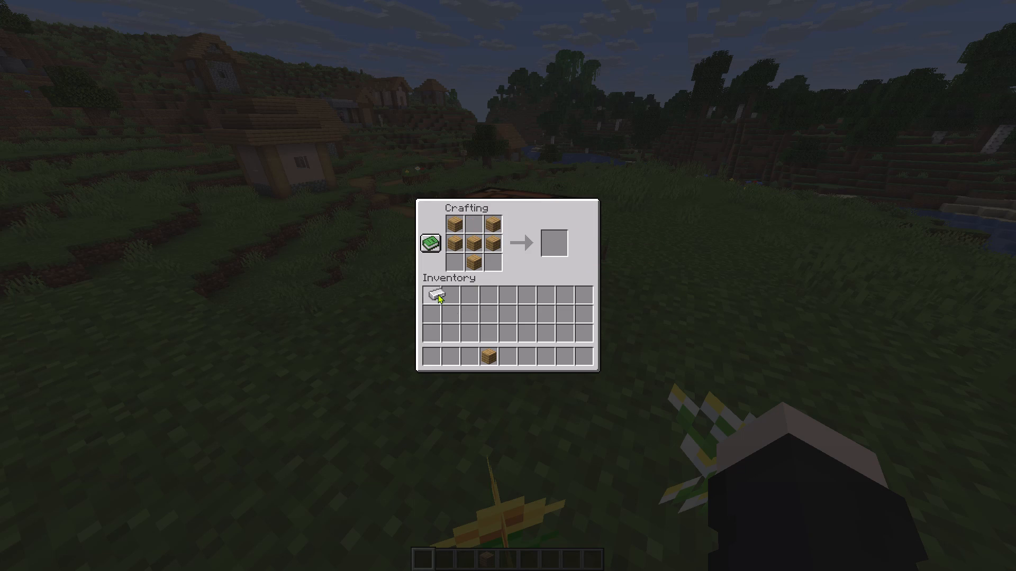
middle_drag(438, 294, 444, 294)
key(Escape)
Clear the oak planks from the hotbar and put a stack of sticks, found by searching "stic", in the first slot.
key(w)
key(d)
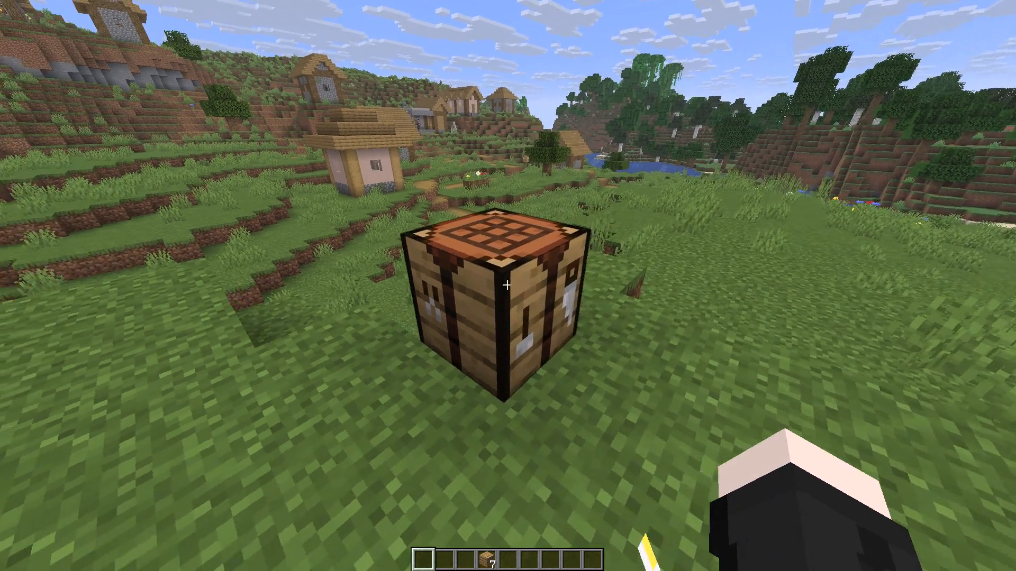
key(d)
key(w)
key(e)
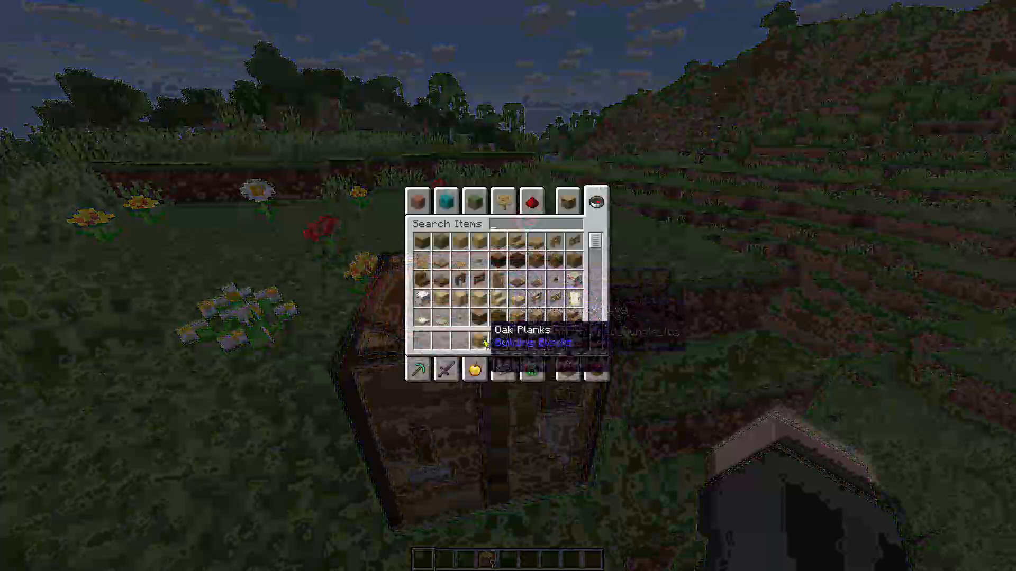
drag(483, 338, 483, 331)
click(484, 315)
text(stic)
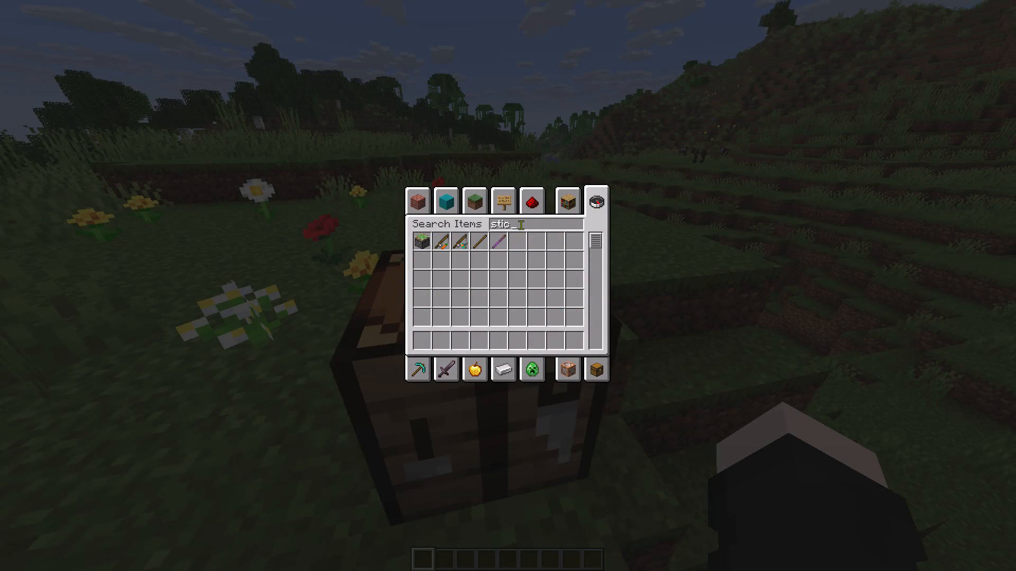
shift+click(474, 244)
click(415, 339)
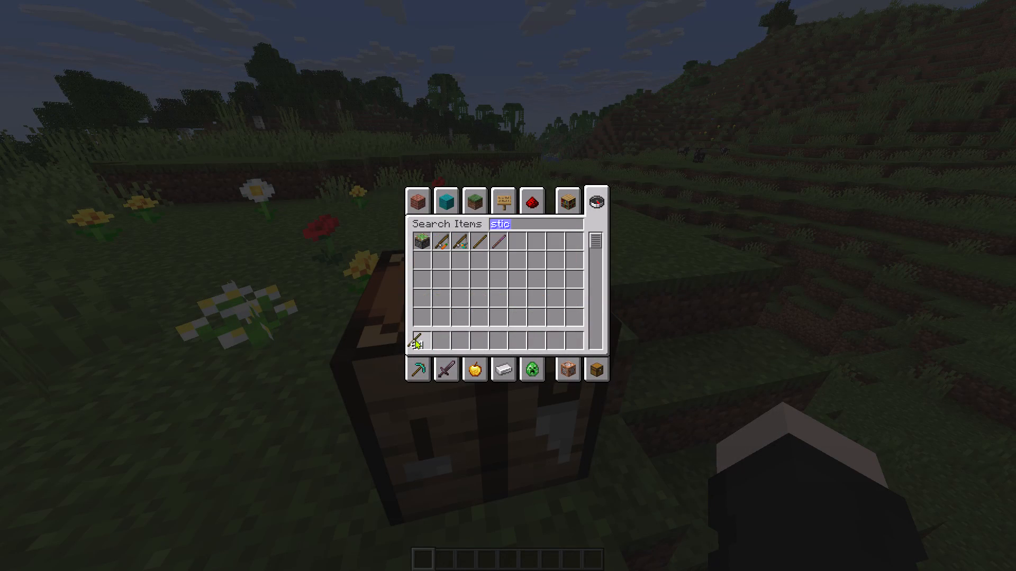
key(Escape)
Move both iron ingot stacks from the inventory into the hotbar beside the sticks.
right_click(508, 285)
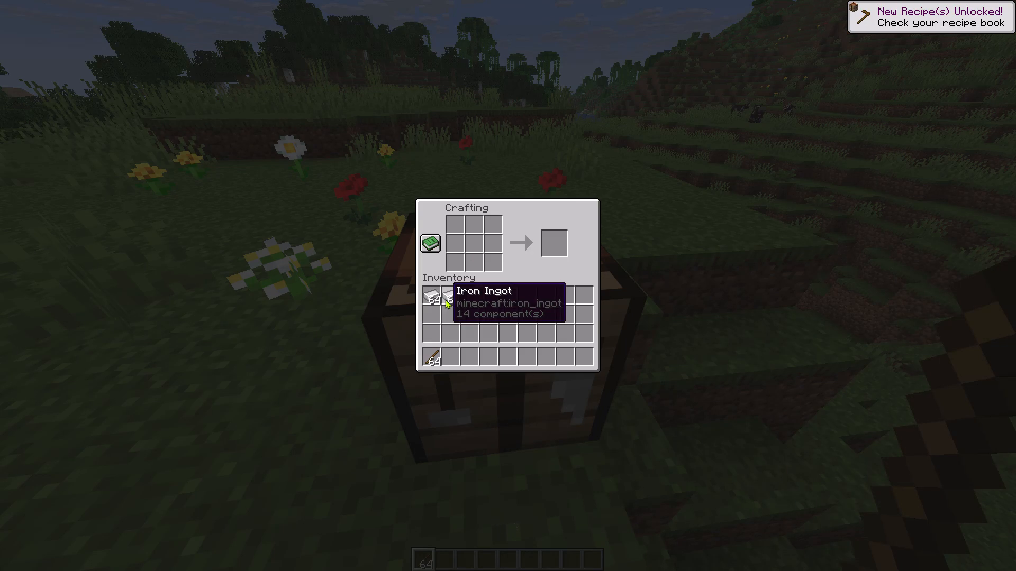
key(e)
key(e)
click(602, 366)
drag(446, 281, 446, 297)
drag(448, 348, 443, 343)
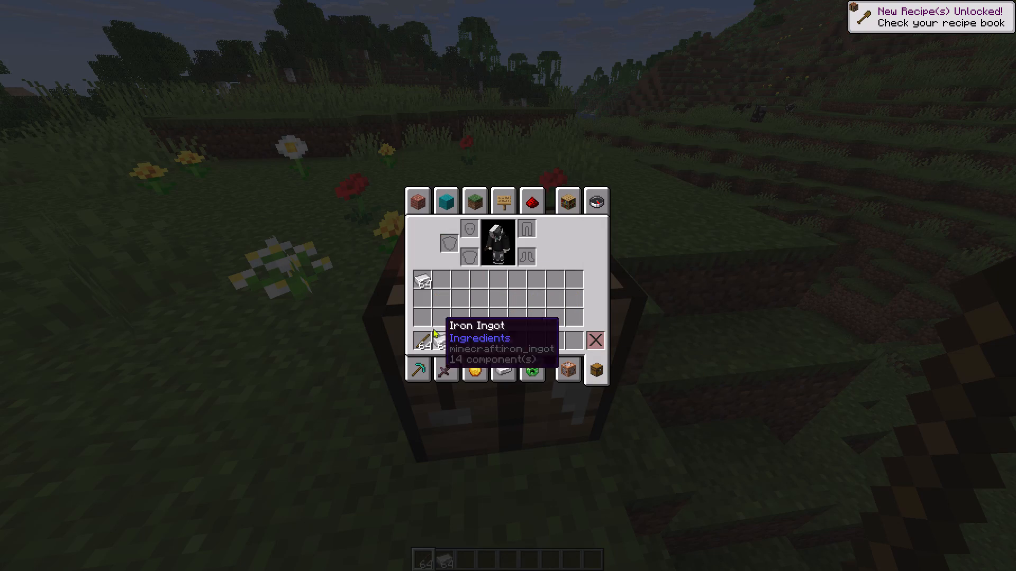
click(428, 279)
click(459, 345)
key(Escape)
key(Escape)
key(Escape)
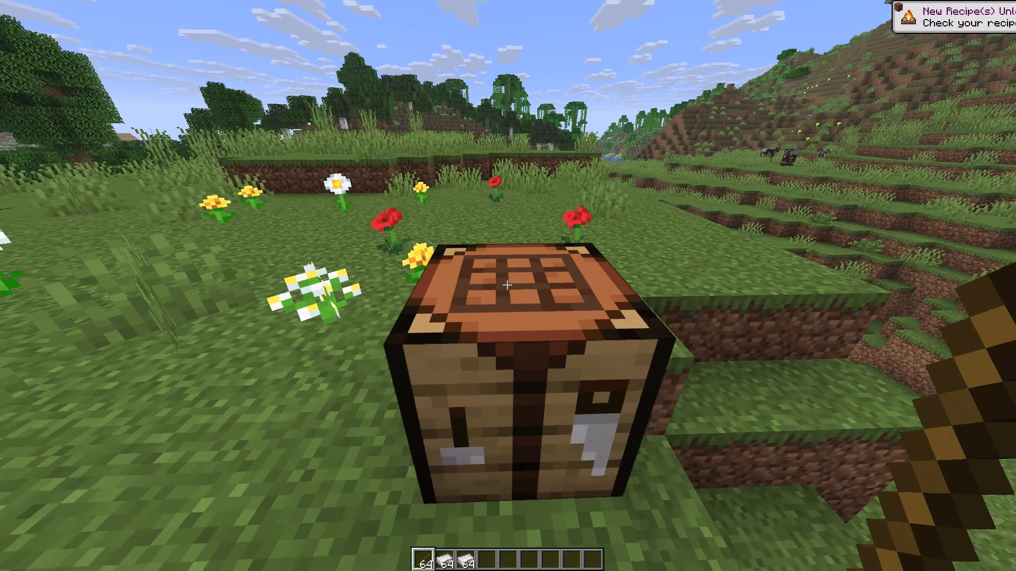
Discard the extra iron ingot stack from the third hotbar slot.
key(e)
click(592, 204)
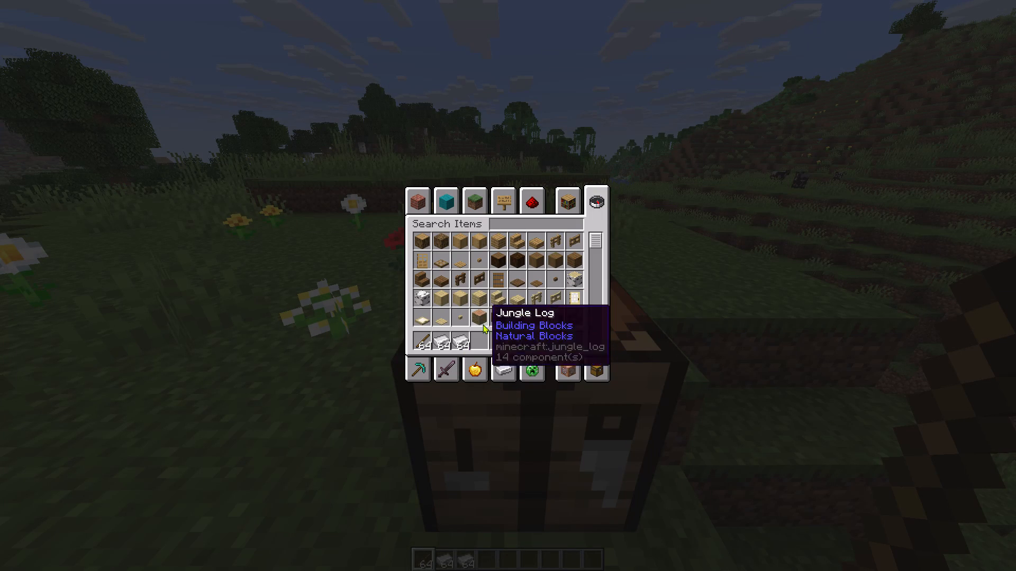
shift+click(464, 338)
key(Escape)
Lay out the iron hoe recipe in the crafting table, with sticks in the centre and bottom-centre slots and ingots in the top-left and top-centre slots.
right_click(508, 285)
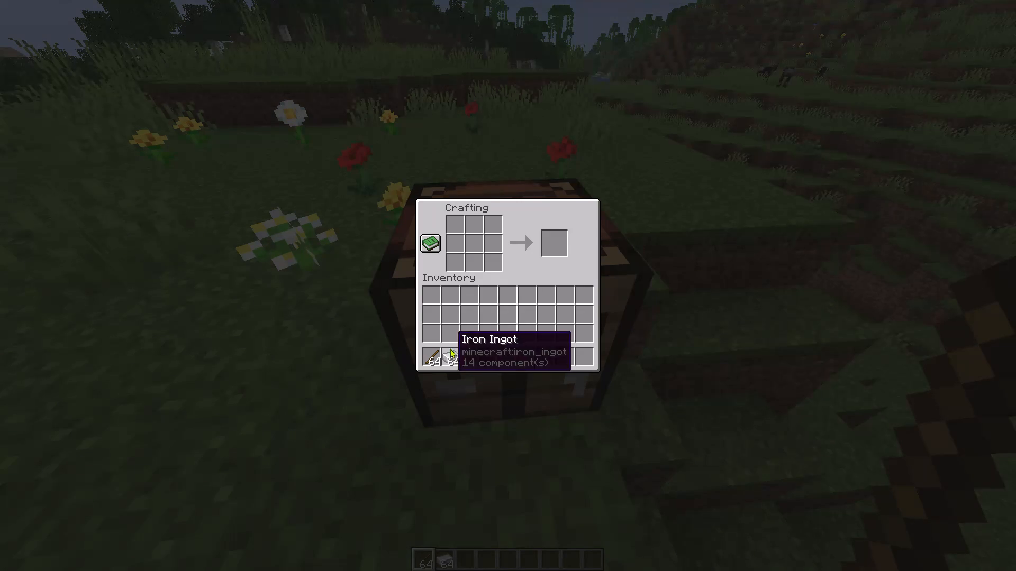
click(430, 357)
drag(469, 243, 471, 264)
click(453, 354)
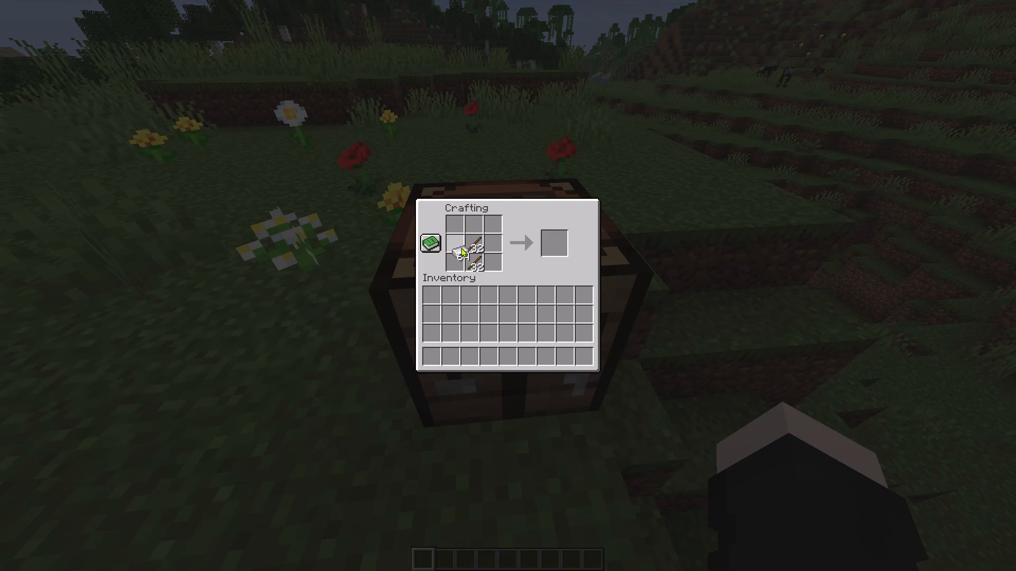
drag(457, 221, 469, 222)
Start a gameplay recording and craft all the ingots and sticks into iron hoes.
key(alt+x)
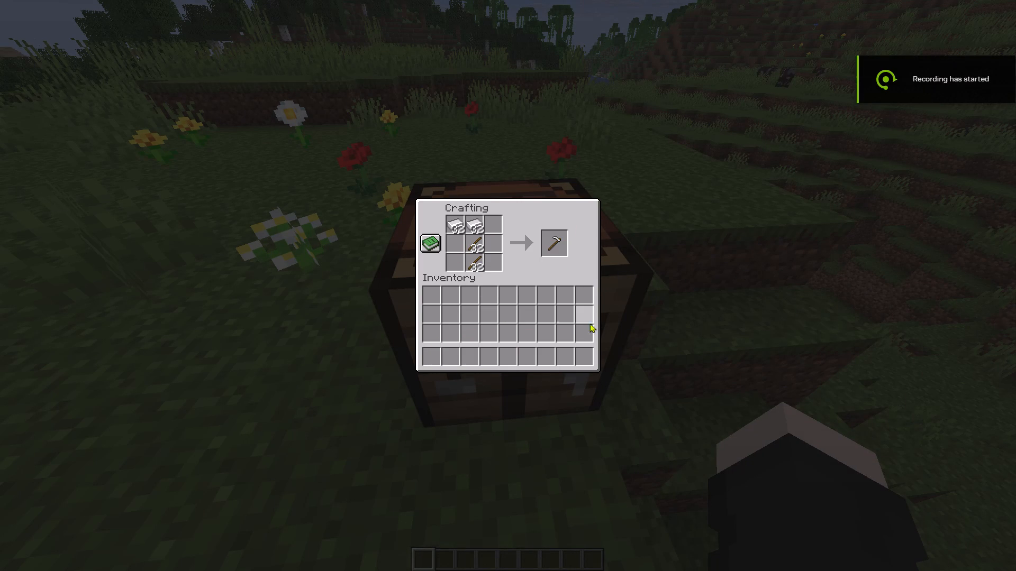
shift+click(558, 243)
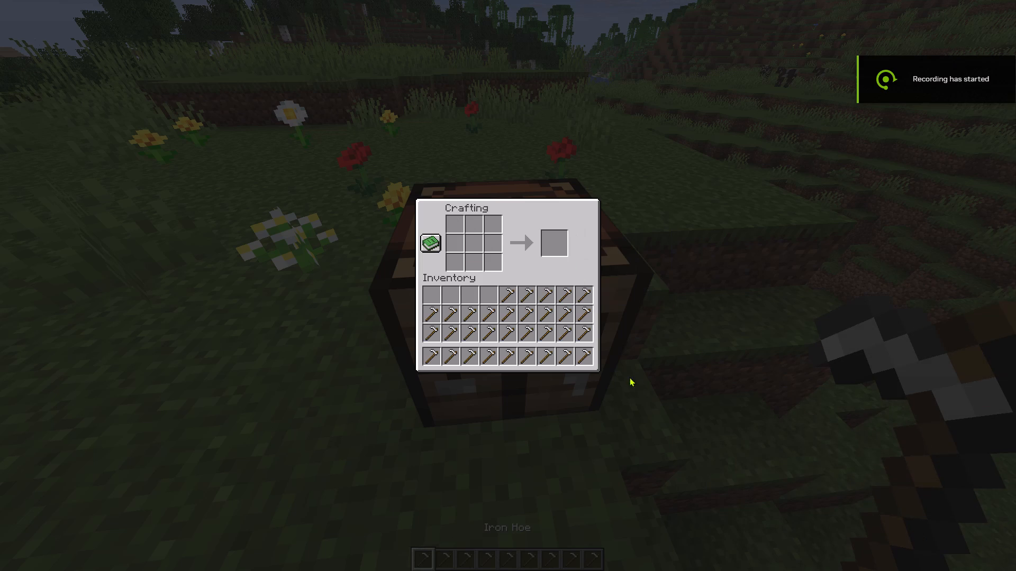
Till grass blocks around the crafting table with the iron hoe, and stop the gameplay recording.
key(Escape)
right_click(508, 285)
key(w)
right_click(508, 285)
shift+right_click(508, 285)
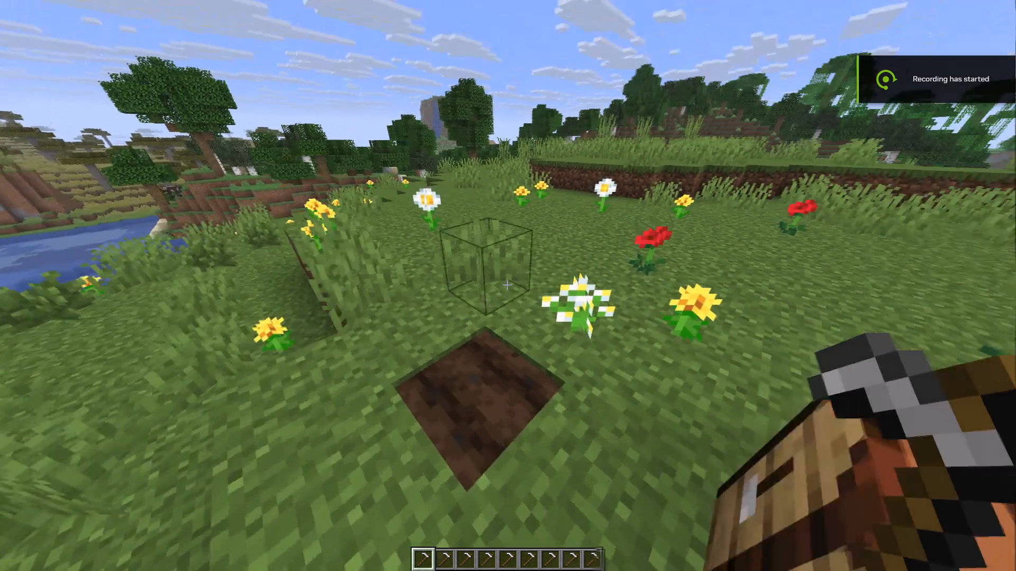
shift+right_click(508, 285)
key(shift+d)
key(shift+d)
key(shift+d)
key(shift+d)
key(shift+d)
key(shift+d)
key(shift+d)
key(shift+d)
key(shift+d)
shift+right_click(508, 285)
shift+right_click(508, 285)
shift+right_click(508, 285)
shift+right_click(508, 285)
shift+right_click(508, 285)
key(shift+a)
key(shift+a)
key(shift+a)
key(shift+a)
key(shift+a)
key(shift+a)
key(shift+a)
key(shift+a)
key(shift+a)
key(shift+a)
key(shift+a)
key(shift+a)
key(shift+a)
key(shift+a)
key(shift+a)
key(shift+a)
key(shift+a)
shift+right_click(508, 285)
shift+right_click(508, 285)
shift+right_click(508, 285)
shift+right_click(508, 285)
shift+right_click(508, 285)
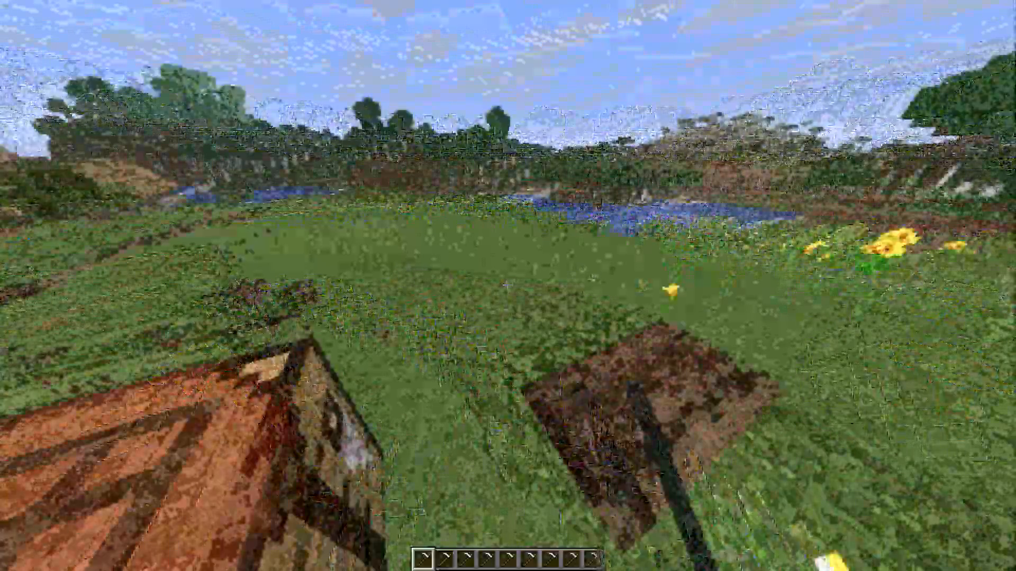
shift+right_click(508, 285)
key(alt+x)
Switch back to Premiere and import the new hoe recording from the Videos > Game Captures > Minecraft folder.
key(alt+Tab)
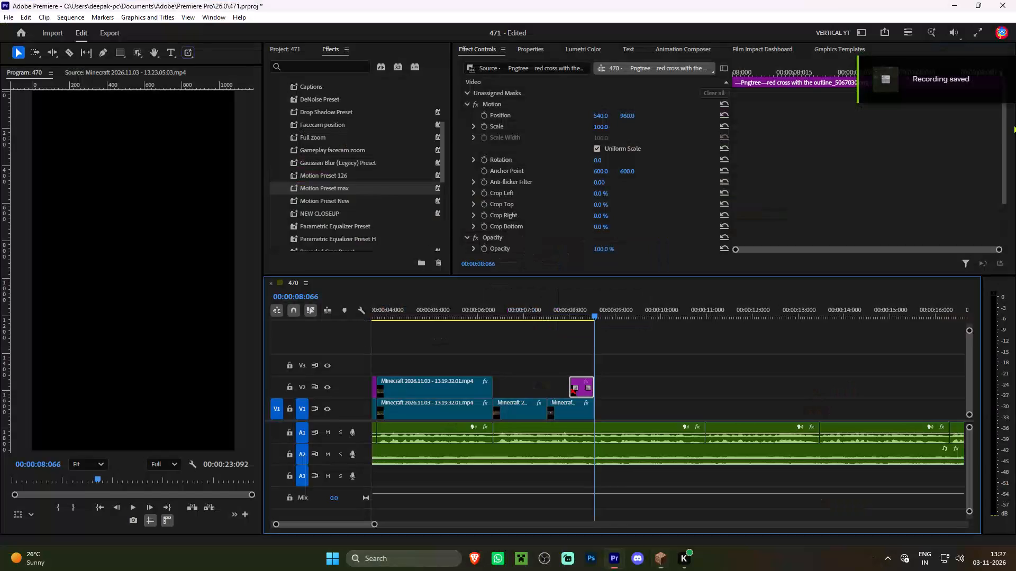
click(294, 50)
scroll(362, 220, down, 4)
double_click(352, 250)
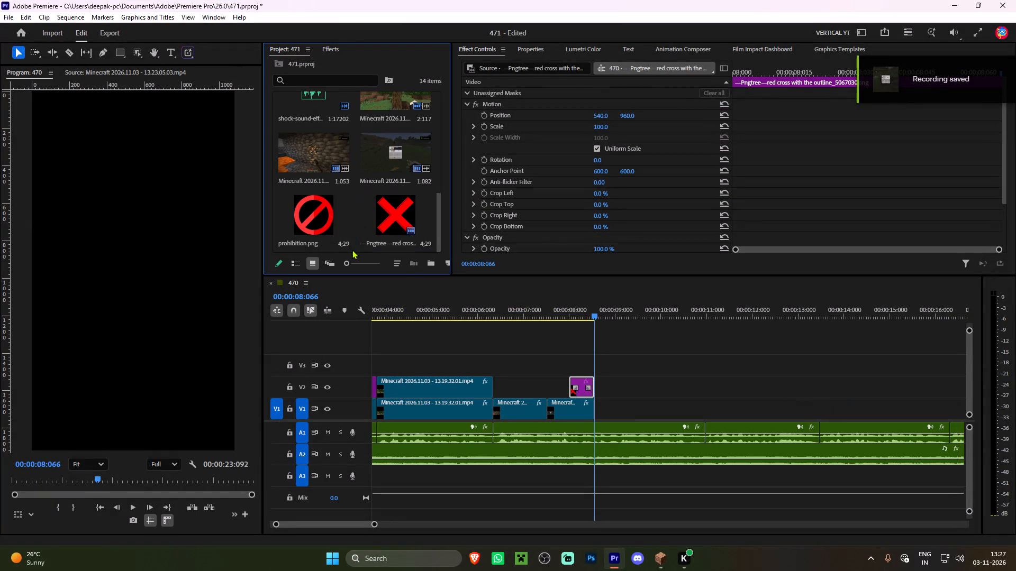
scroll(53, 164, up, 2)
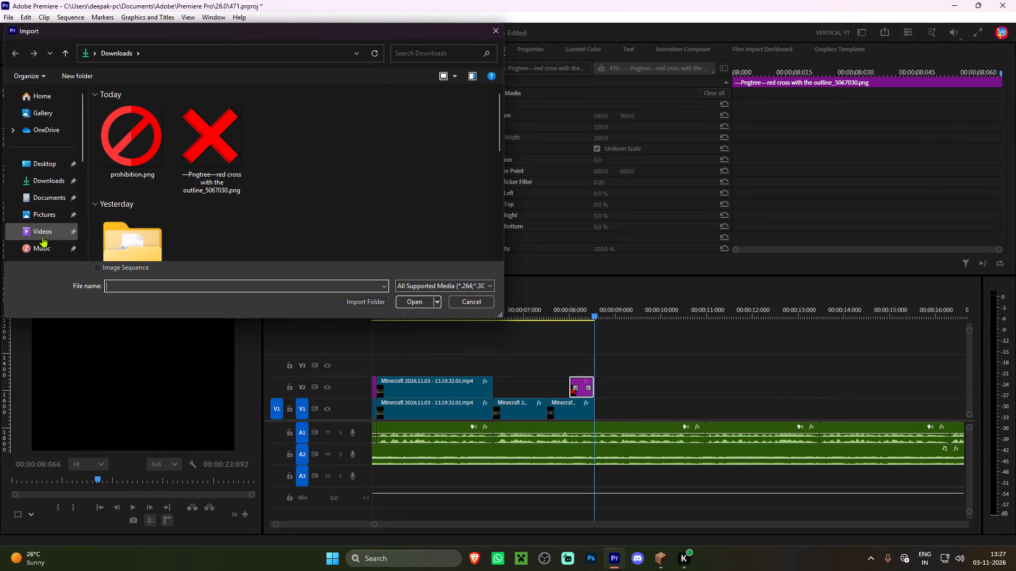
click(42, 235)
double_click(372, 126)
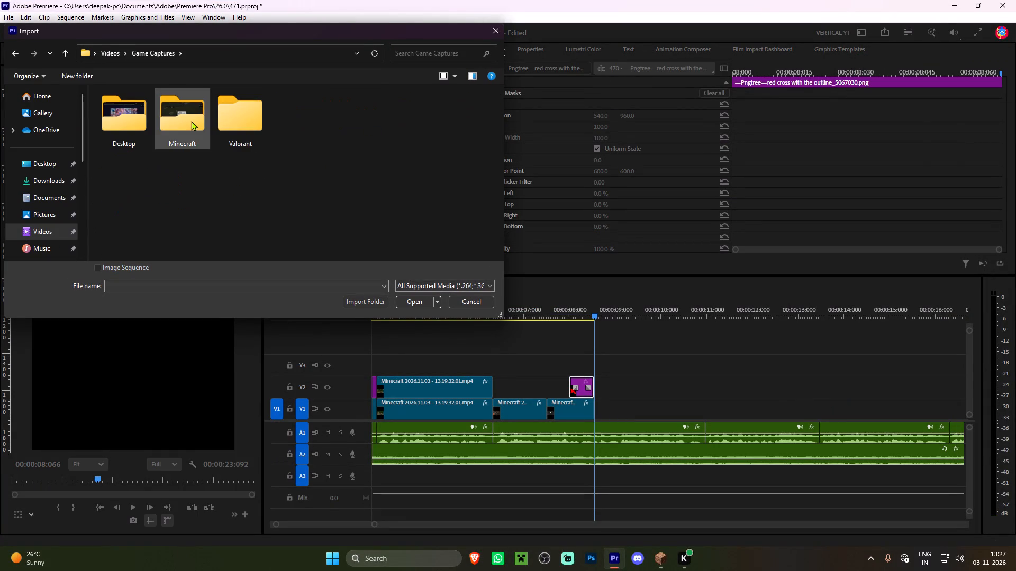
double_click(191, 121)
scroll(295, 156, down, 12)
double_click(299, 220)
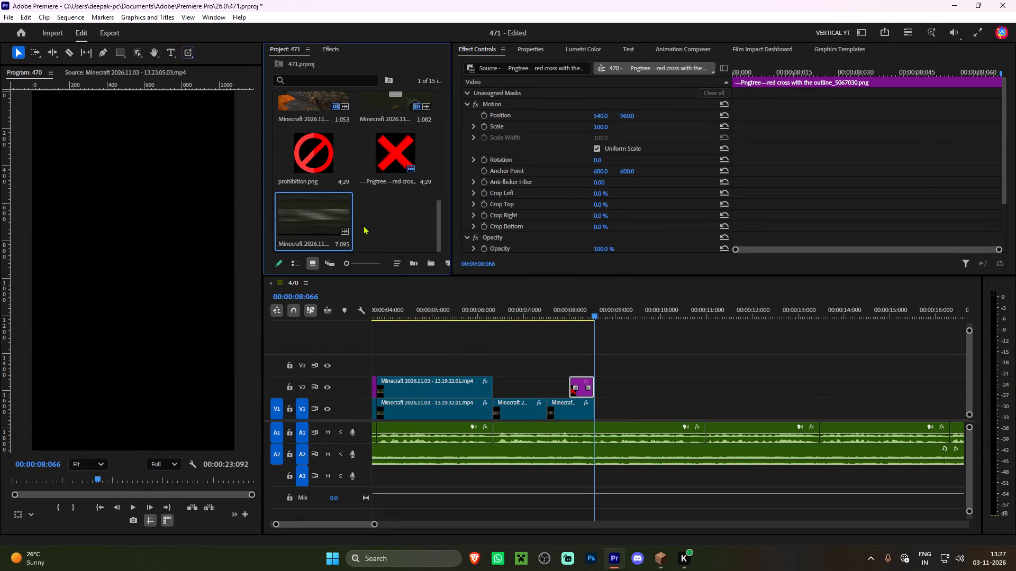
Mark in and out points around a roughly two-second section of the hoe crafting in the new Minecraft recording.
double_click(316, 211)
key(space)
key(space)
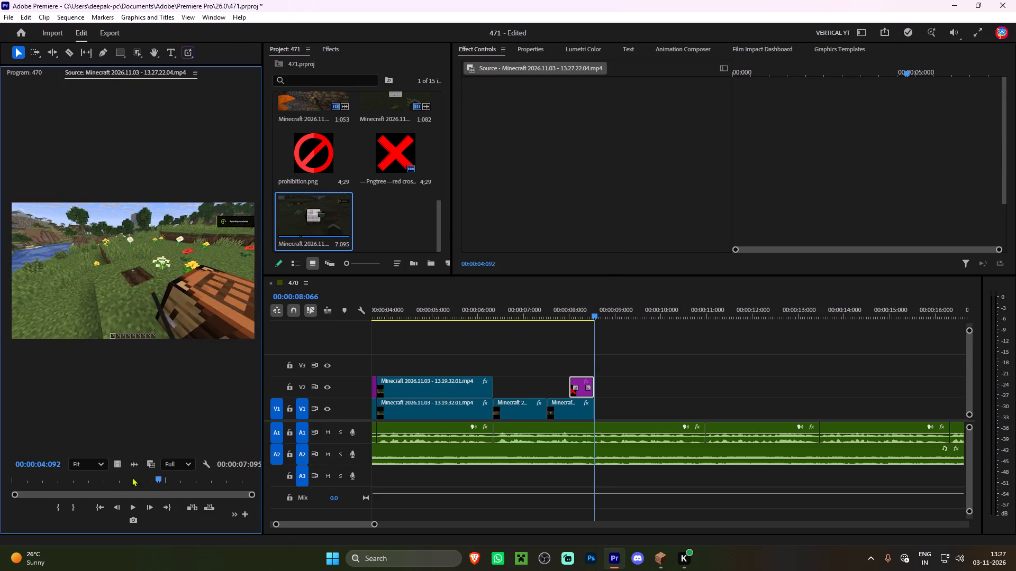
drag(132, 477, 61, 468)
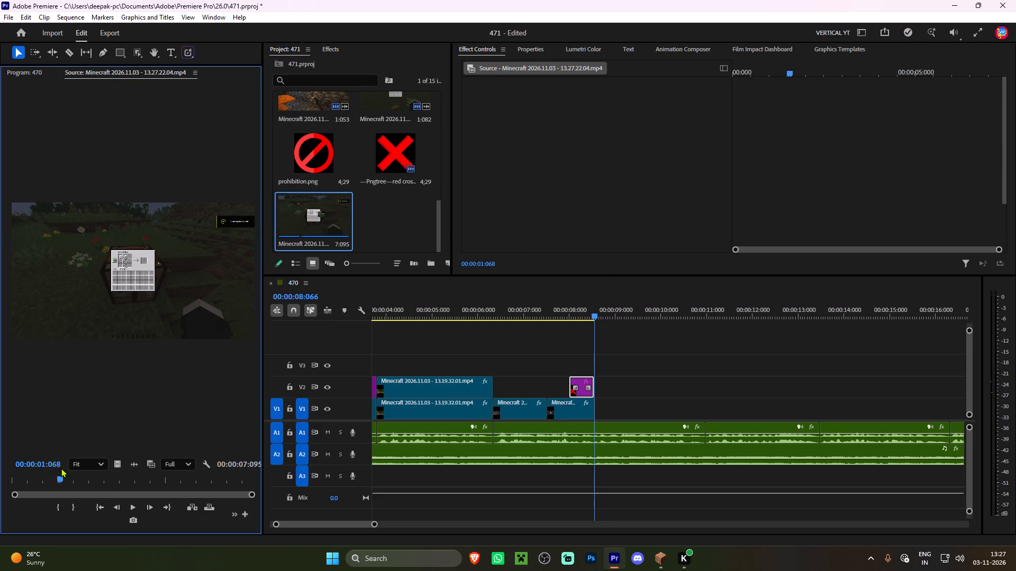
drag(61, 468, 68, 464)
key(i)
key(space)
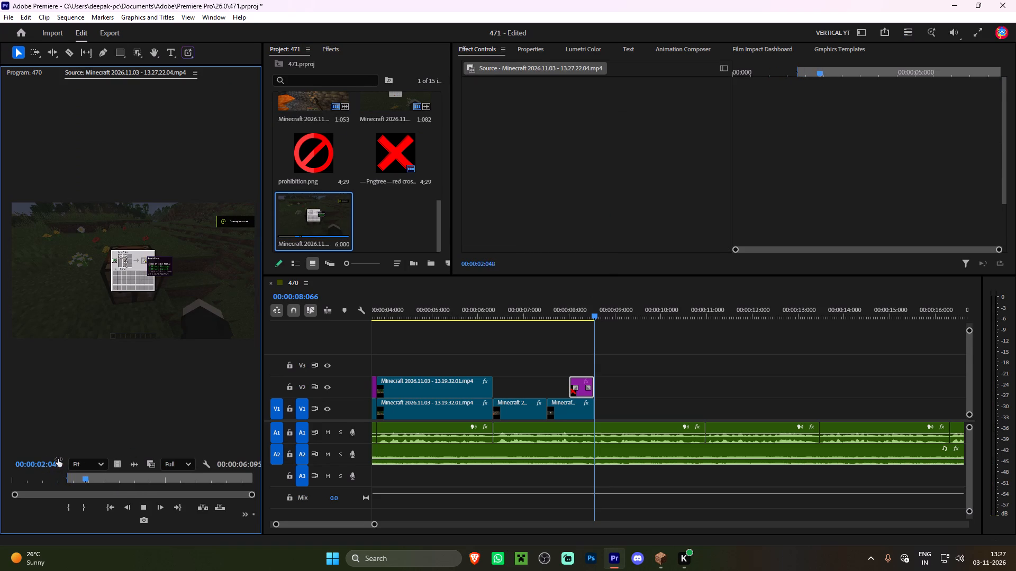
key(space)
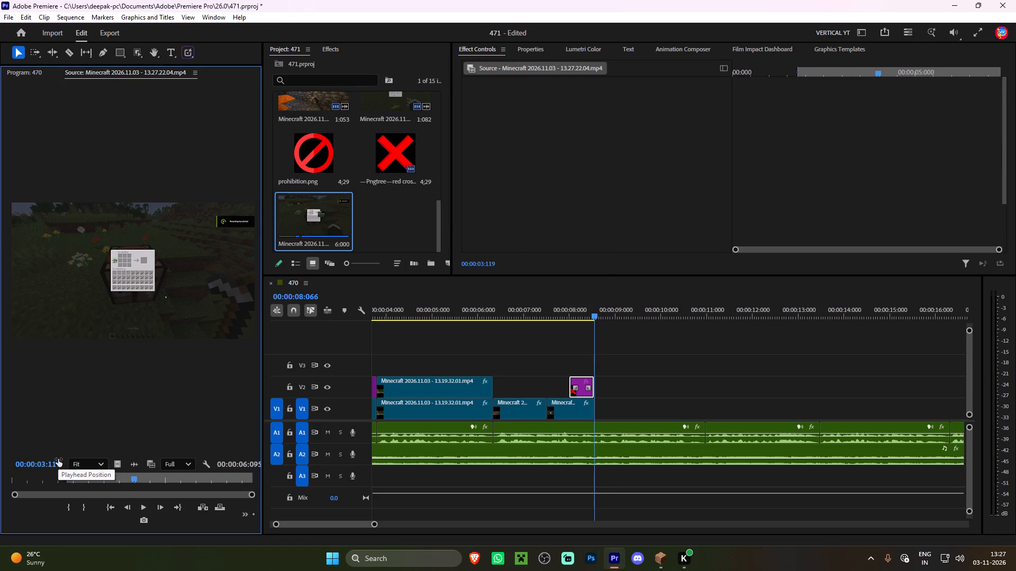
text(o)
Place only the marked section's video on V1 at 00:00:08:066 and extend its end to the voice-over cut near 00:00:11.
drag(118, 466, 594, 408)
key(space)
drag(697, 410, 711, 410)
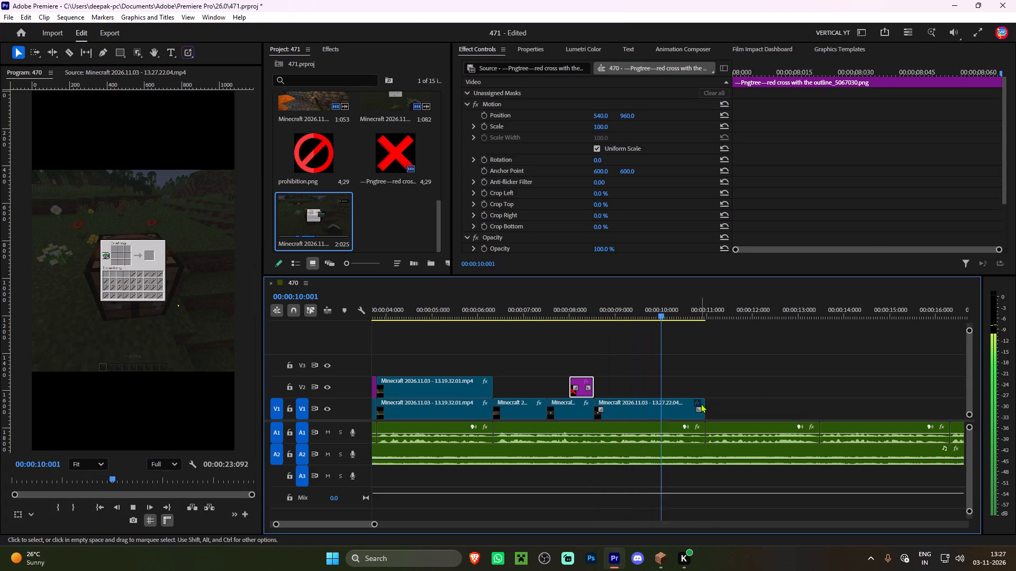
key(space)
Set the scale of the hoe crafting clip on V1 to 300 and play it back.
click(657, 408)
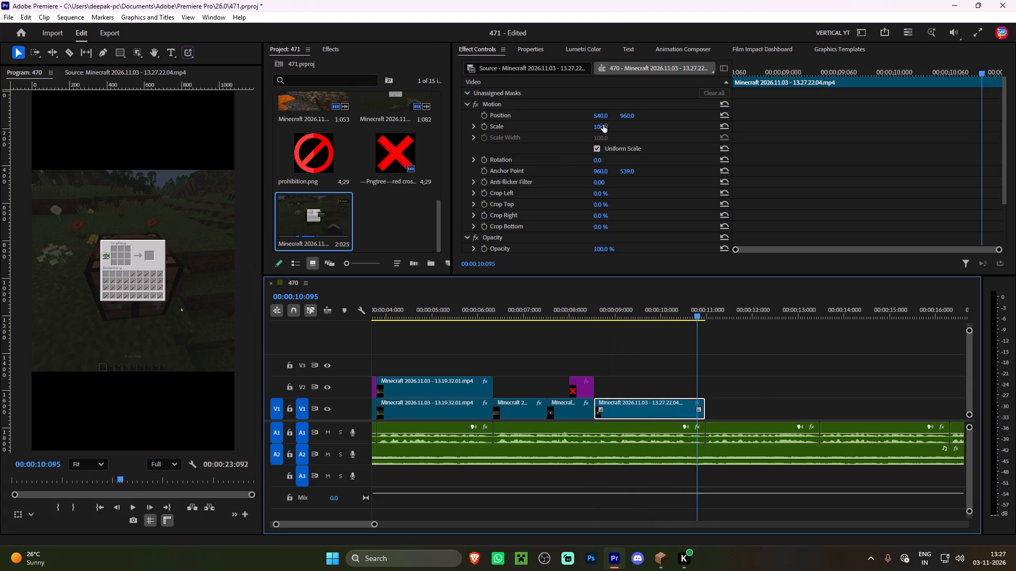
drag(603, 125, 712, 139)
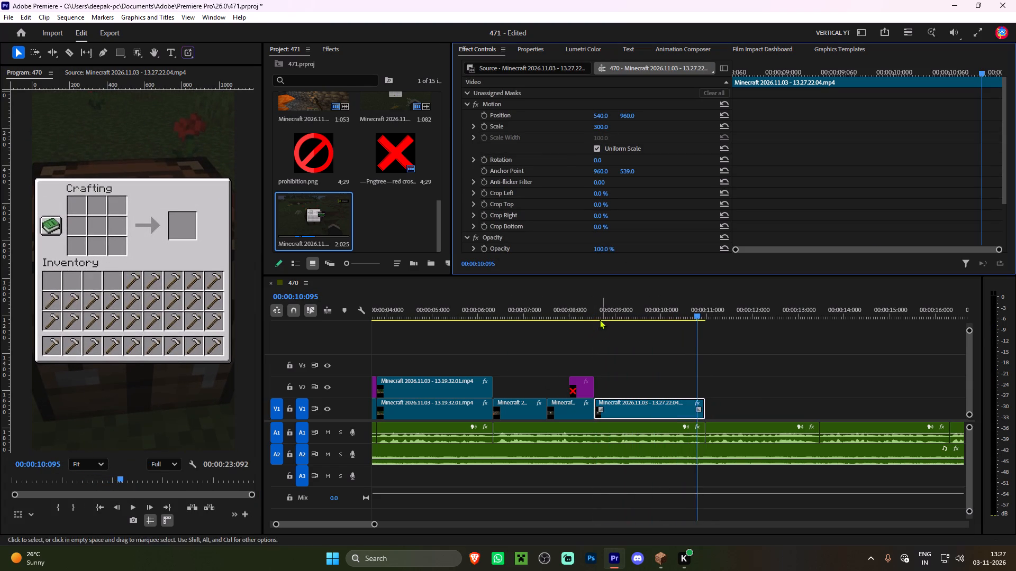
click(582, 313)
key(space)
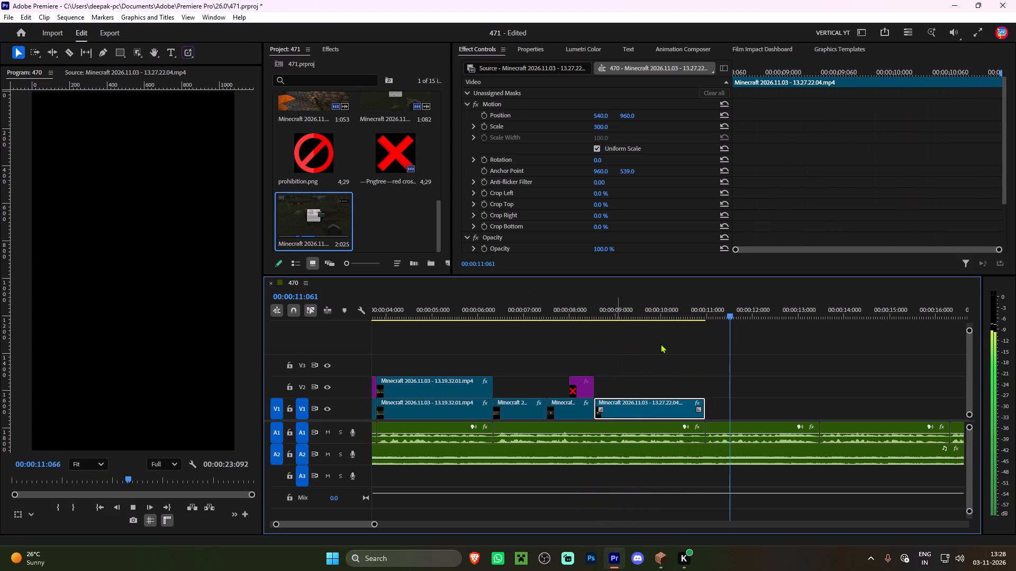
click(652, 343)
alt+scroll(652, 343, down, 4)
Save the project.
key(ctrl+s)
key(ctrl+s)
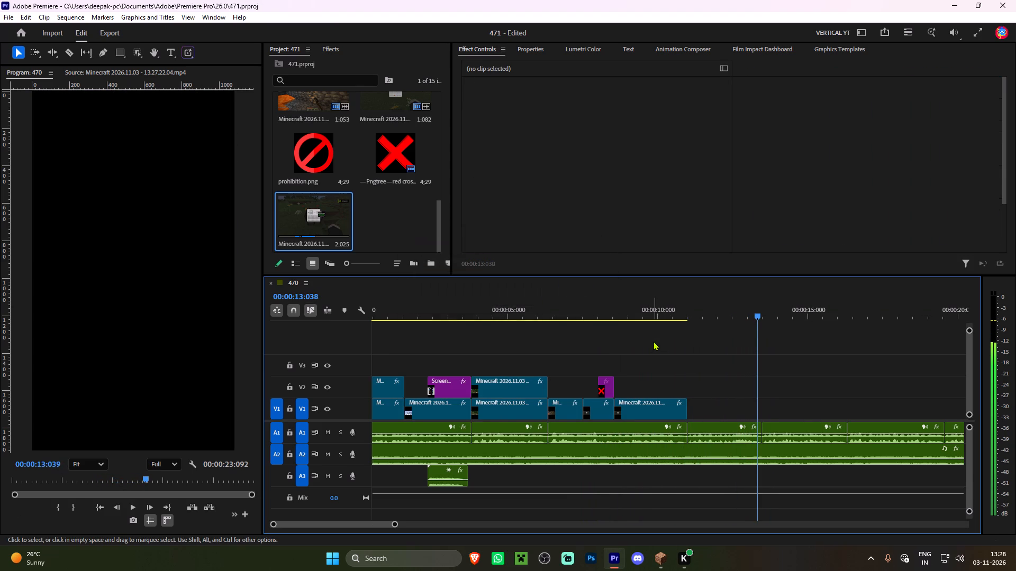
key(ctrl+s)
Play the whole sequence from the beginning to review the edit against the voice-over.
click(93, 512)
click(96, 509)
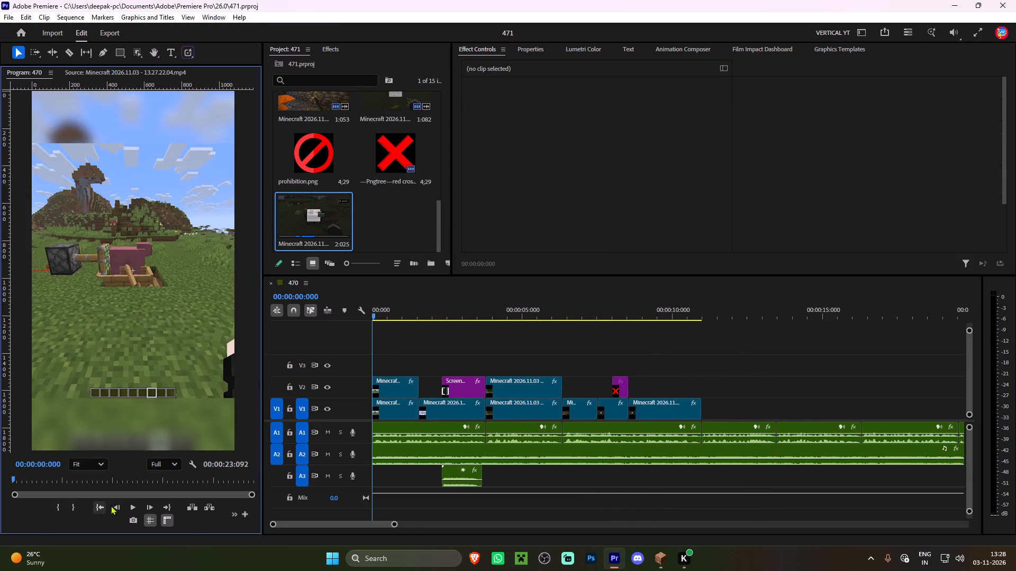
key(space)
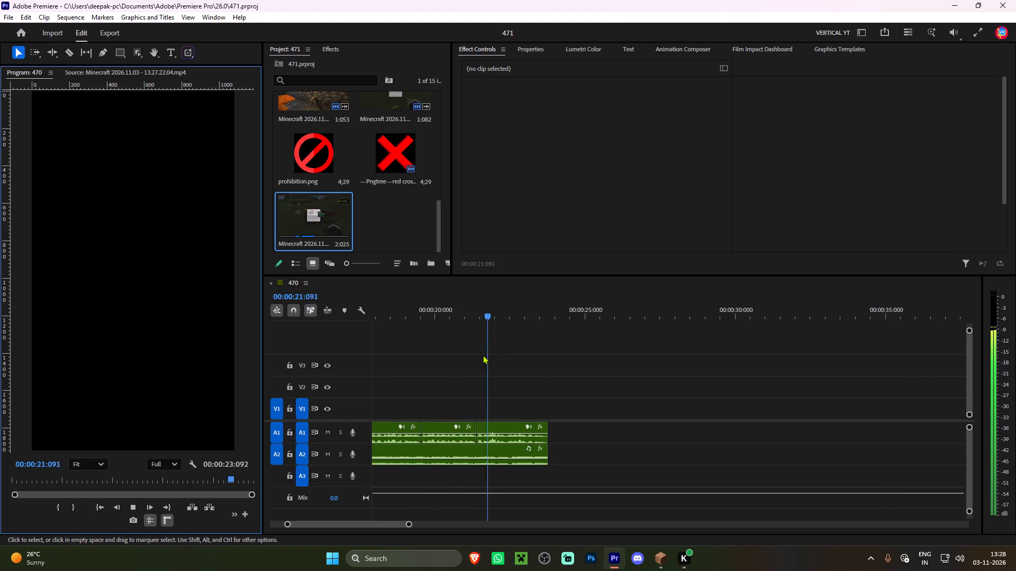
scroll(572, 324, up, 7)
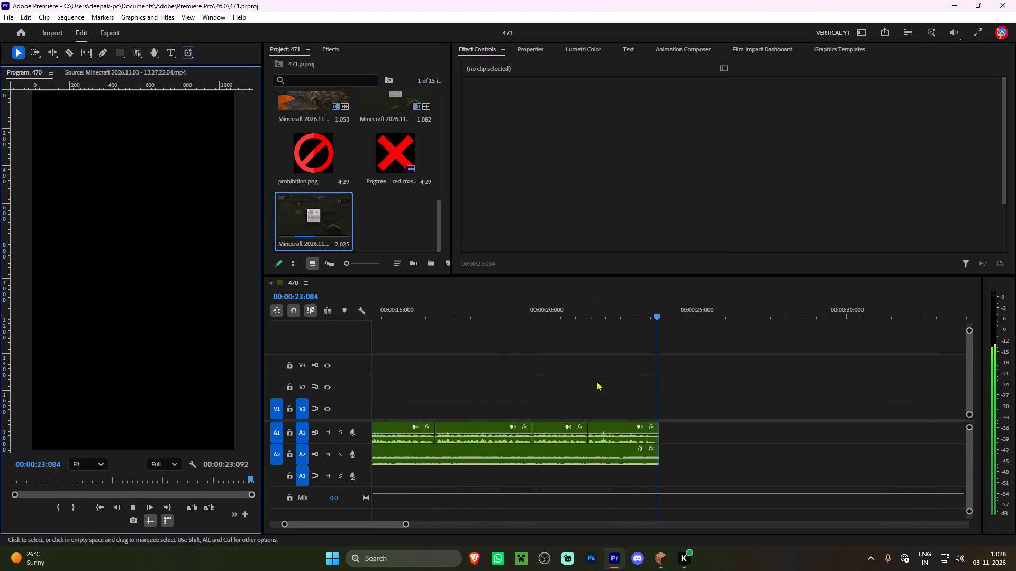
key(space)
Review the snowy-biome recording from 2026.10.17 and set a new in point at about 00:00:25 for its closing part.
scroll(367, 200, up, 4)
double_click(321, 216)
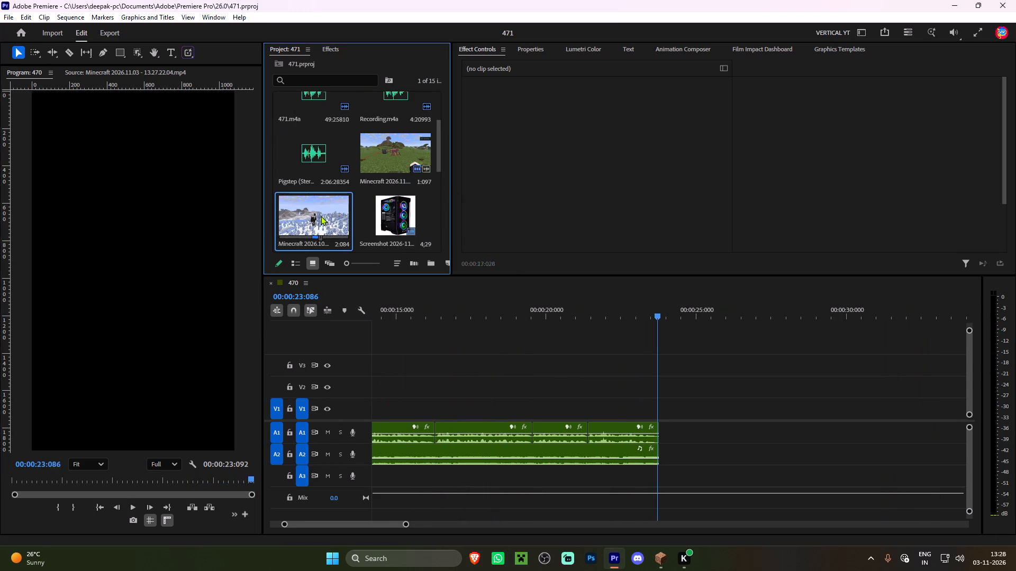
key(space)
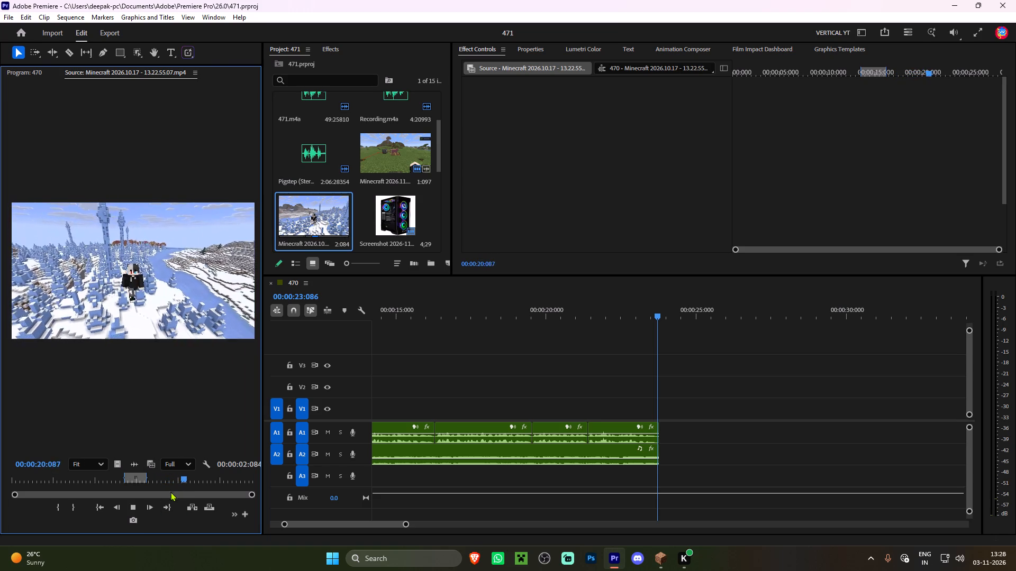
drag(204, 475, 213, 476)
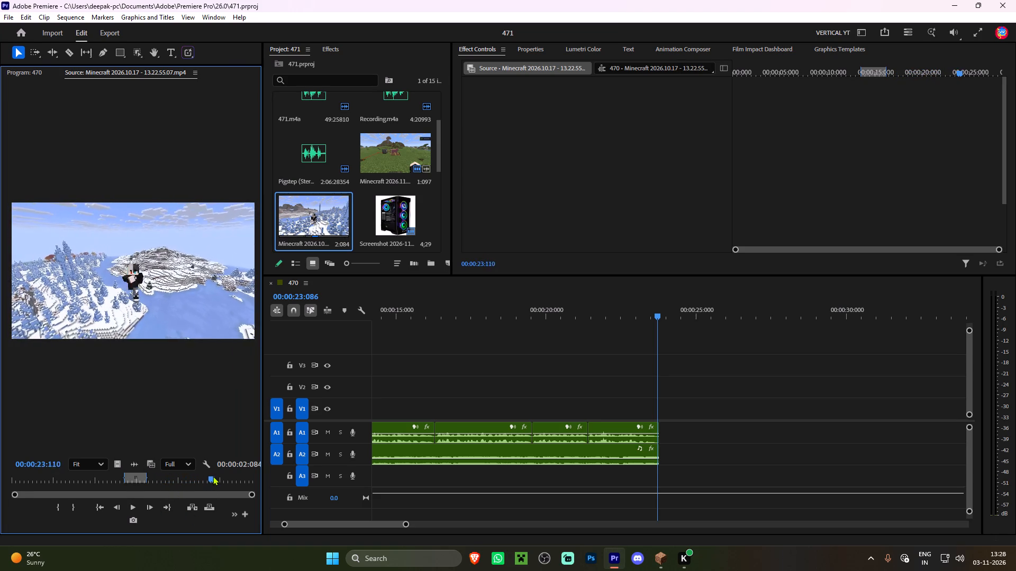
drag(213, 476, 237, 480)
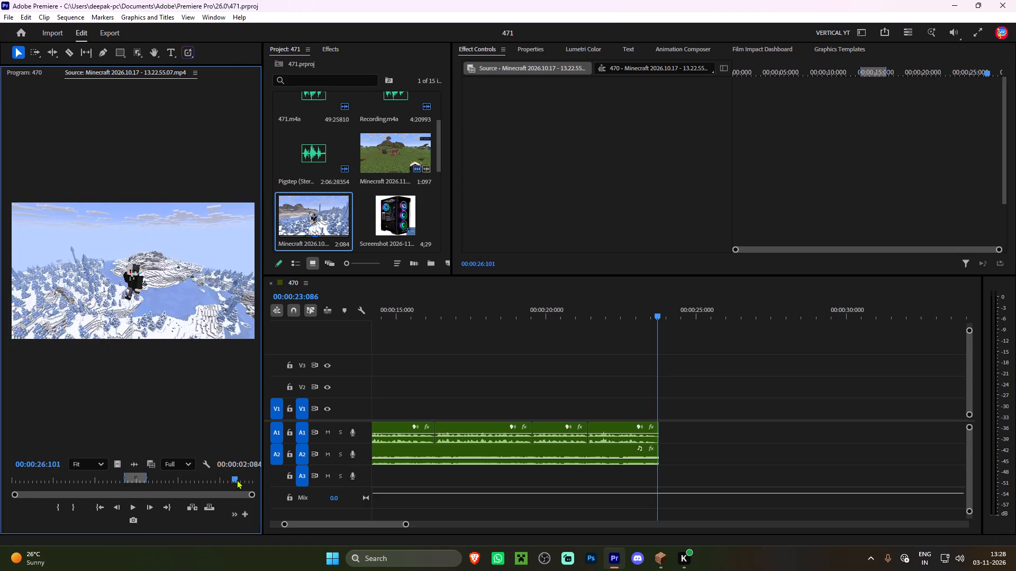
drag(237, 480, 240, 480)
key(i)
key(space)
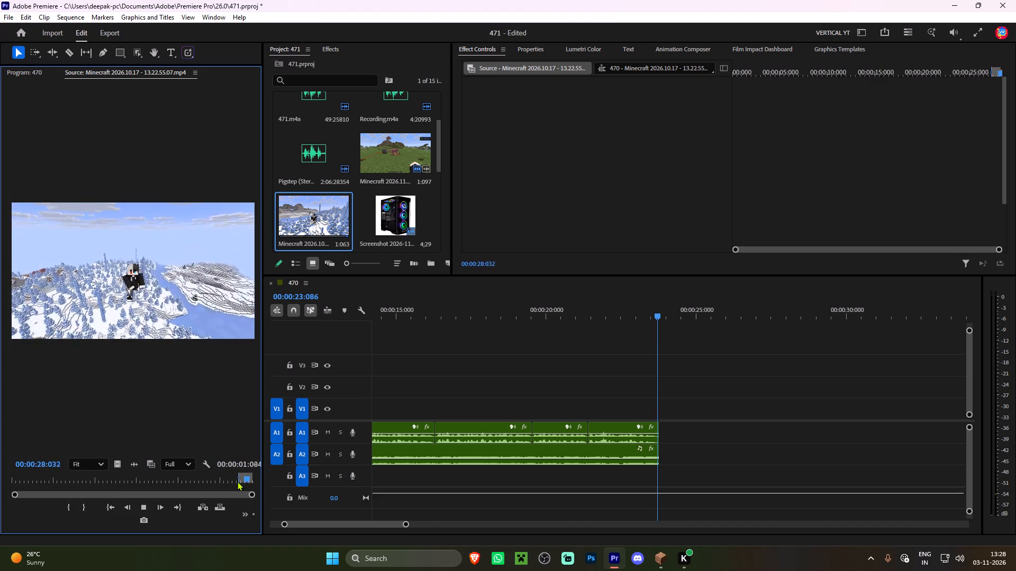
click(216, 480)
key(space)
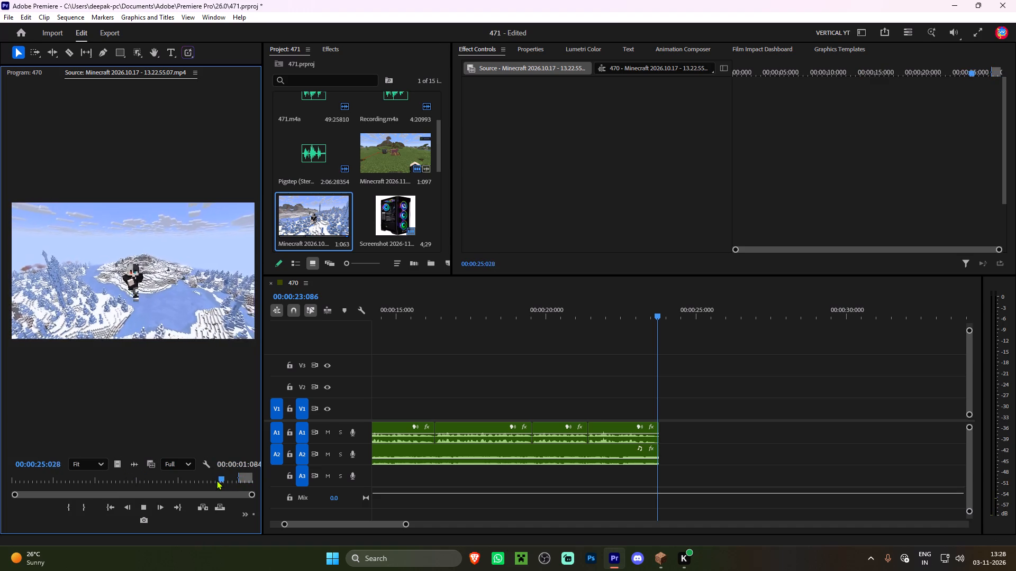
key(i)
key(space)
Place the snowy clip's video on V1 over the last voice-over segment, trim its end to the audio's end, and preview it.
drag(116, 464, 122, 463)
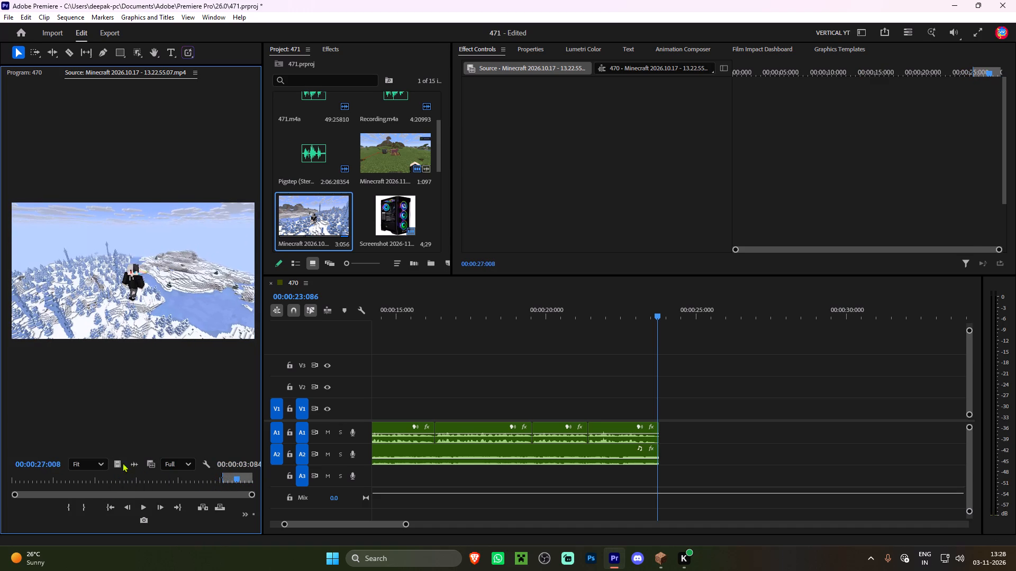
drag(122, 463, 587, 410)
key(space)
drag(685, 409, 665, 410)
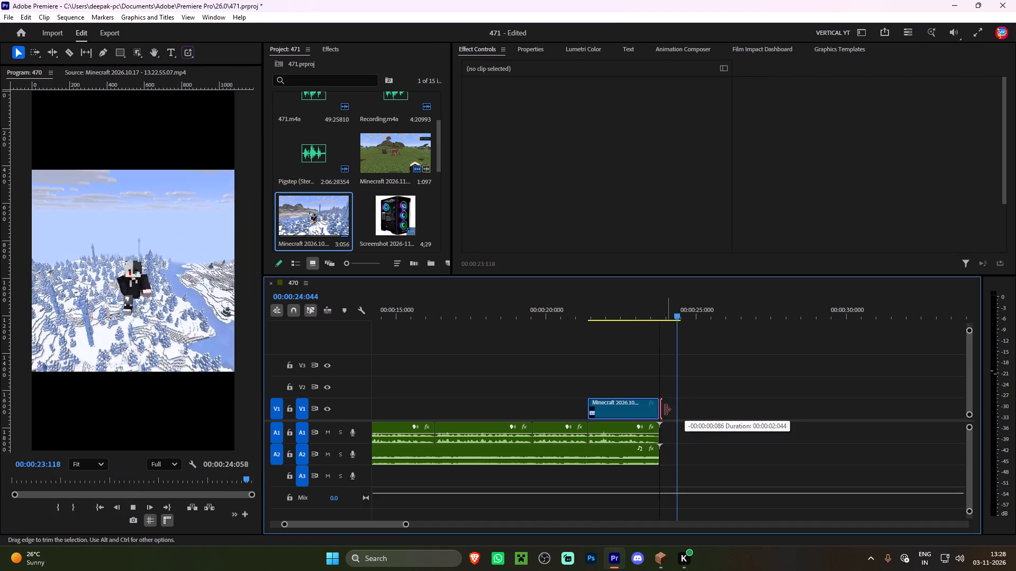
drag(665, 410, 665, 410)
click(579, 294)
key(space)
click(589, 303)
key(space)
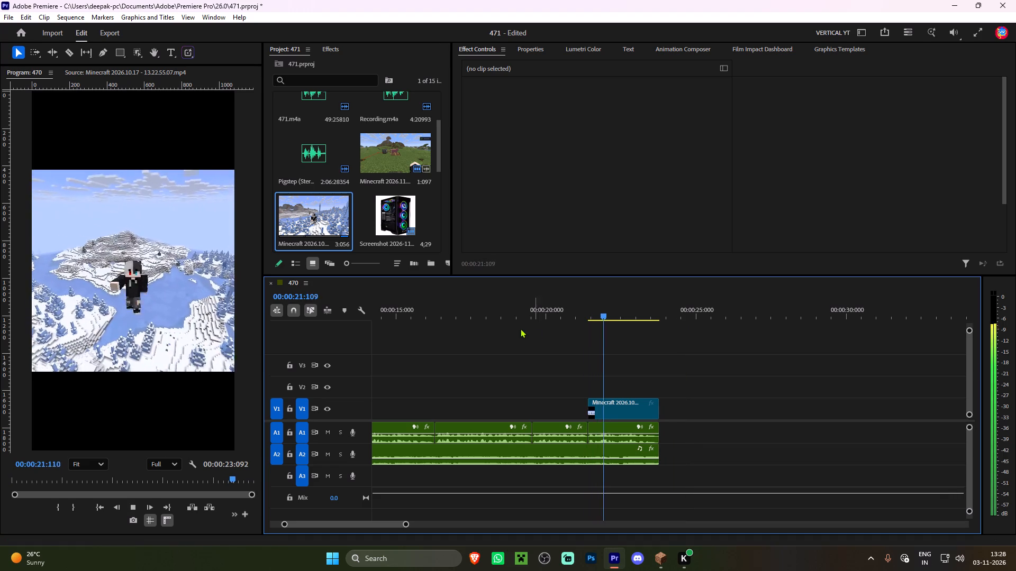
key(space)
Apply the NEW CLOSEUP preset to the snowy-biome clip at the end of V1.
click(335, 46)
drag(330, 208, 478, 269)
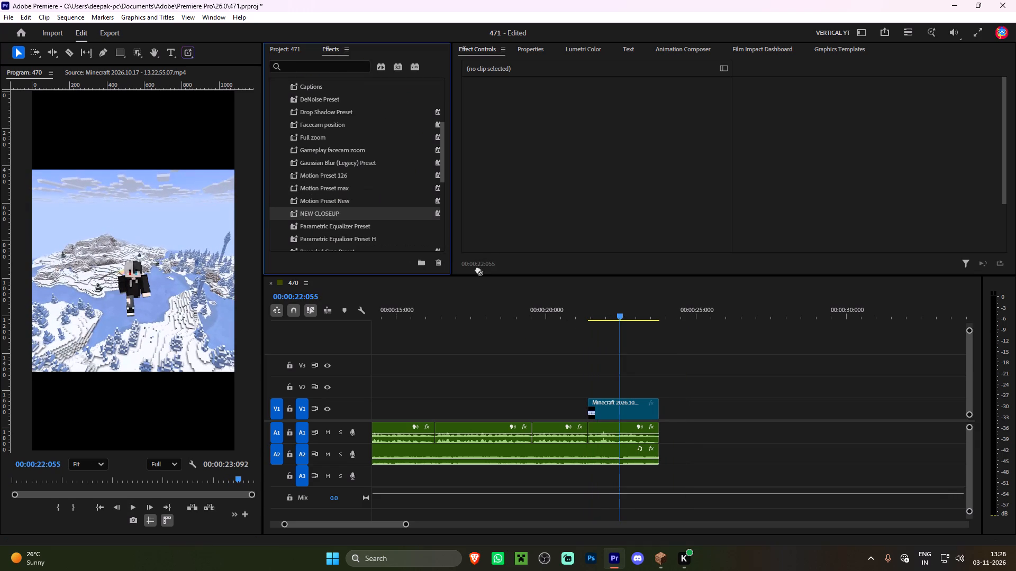
drag(478, 269, 631, 405)
Retime the close-up's position and scale keyframes, moving the middle pair near the clip's start and the last pair slightly later, and preview.
drag(848, 96, 891, 162)
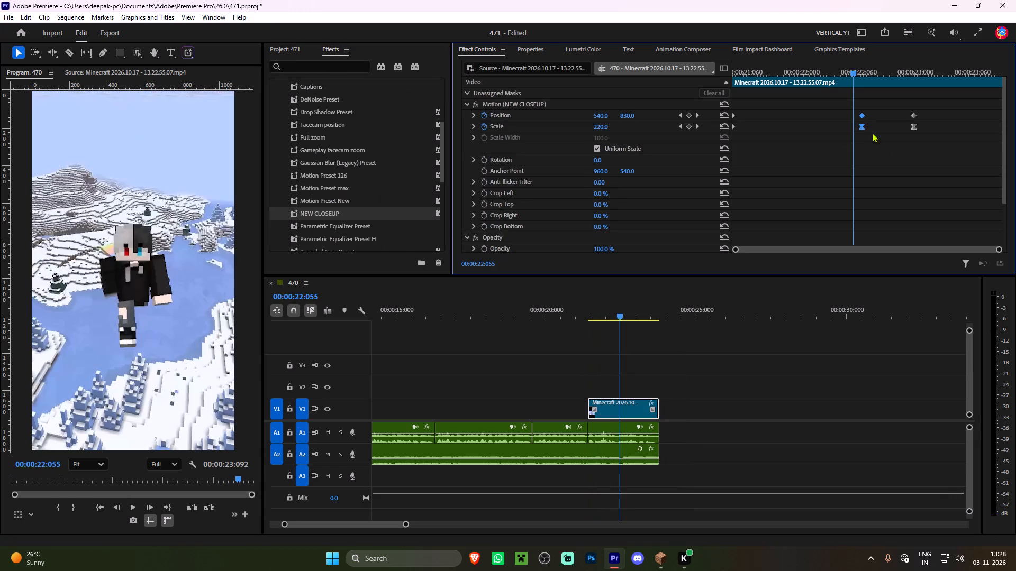
drag(863, 116, 764, 125)
drag(894, 91, 926, 150)
drag(915, 115, 924, 121)
click(583, 316)
key(space)
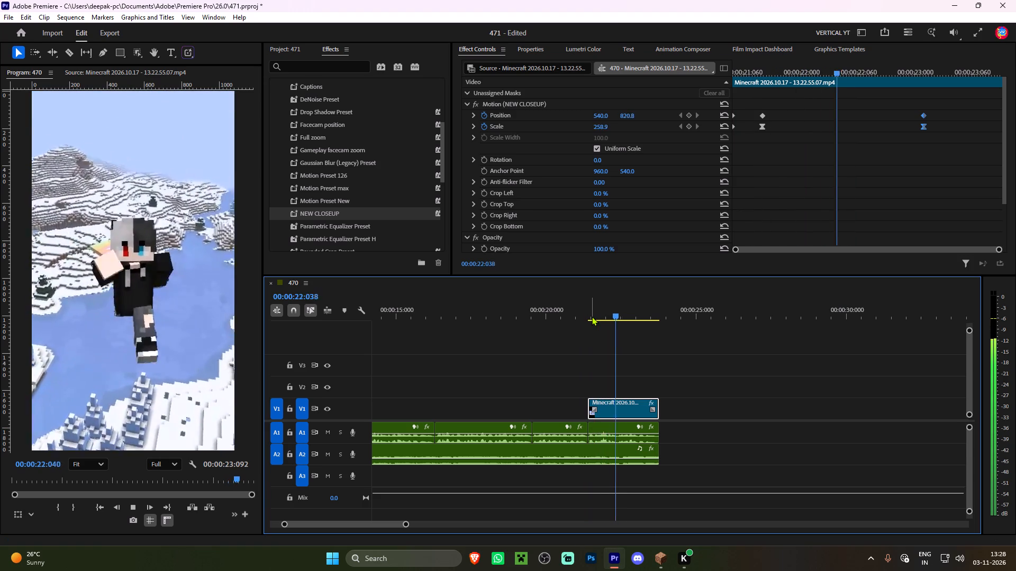
key(space)
Delete the close-up's first position and scale keyframes, move the second pair to the clip's start, and preview the zoom.
drag(800, 87, 757, 139)
drag(753, 94, 718, 164)
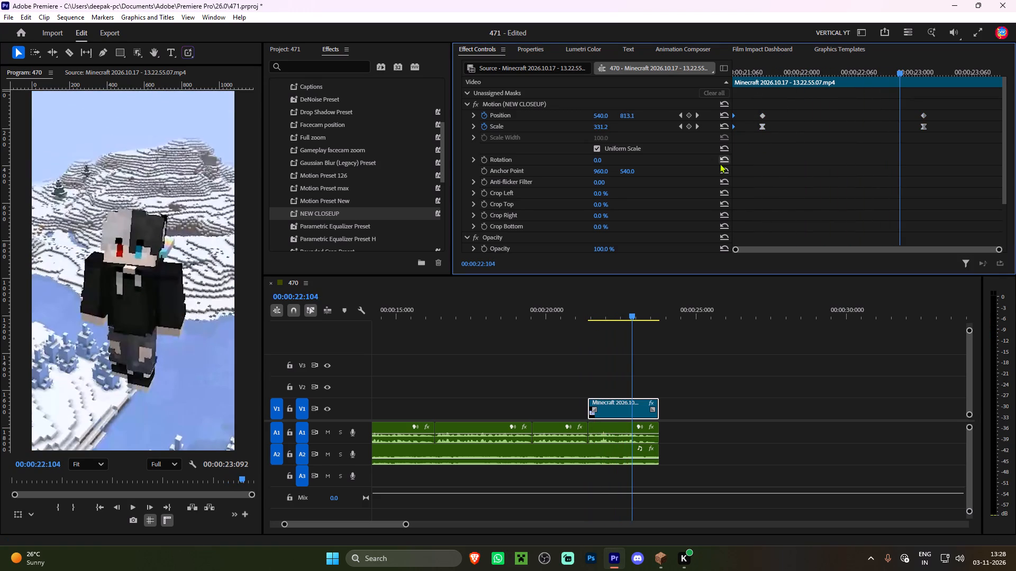
key(Delete)
drag(760, 95, 772, 158)
drag(763, 116, 758, 116)
drag(758, 116, 690, 122)
click(582, 302)
key(space)
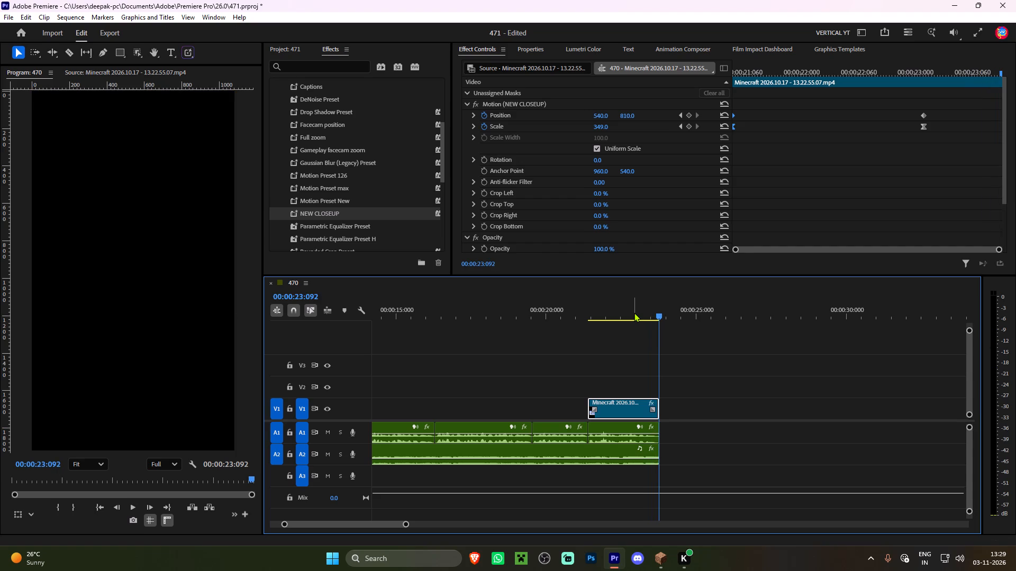
Play the sequence from the beginning to review it up to the red cross image.
click(104, 503)
alt+scroll(493, 357, down, 5)
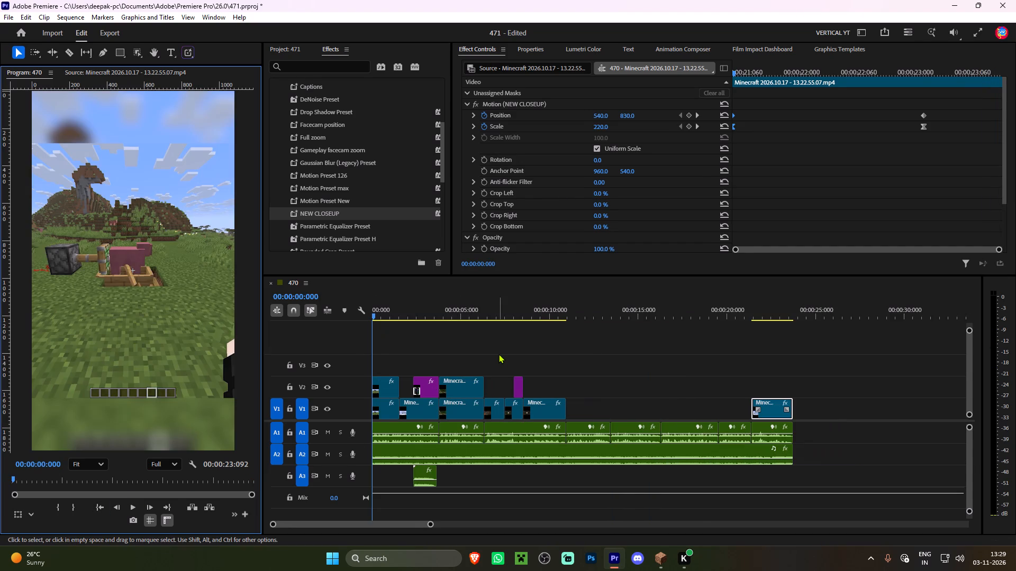
key(space)
click(491, 336)
scroll(491, 336, down, 1)
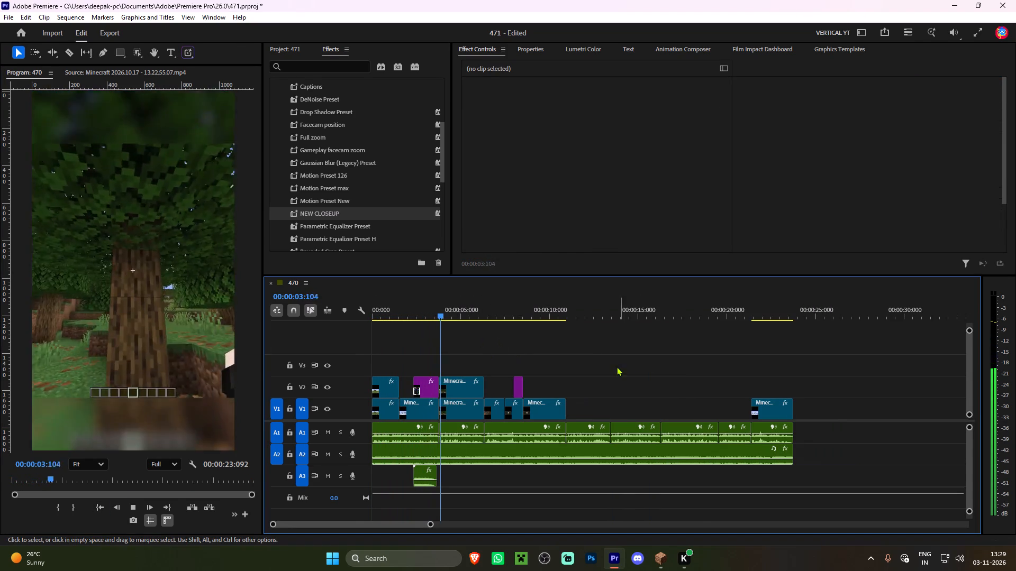
alt+scroll(523, 339, up, 3)
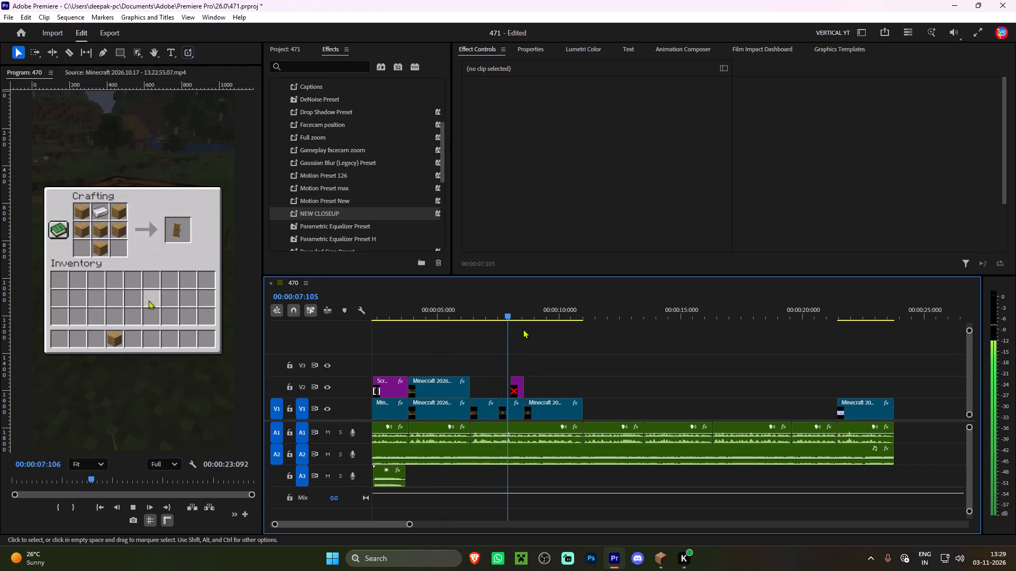
key(space)
Import "Correct and Incorrect sound effect - right or wrong.mp4" from the Videos > Memes folder for the red cross at 00:00:08:000.
shift+click(517, 319)
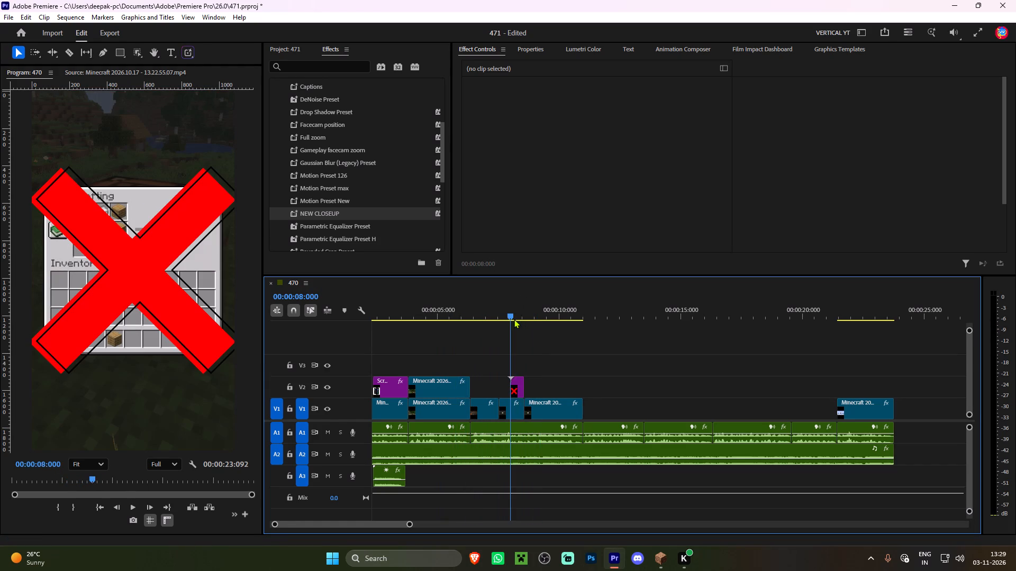
alt+scroll(516, 353, up, 12)
click(286, 49)
scroll(386, 255, down, 5)
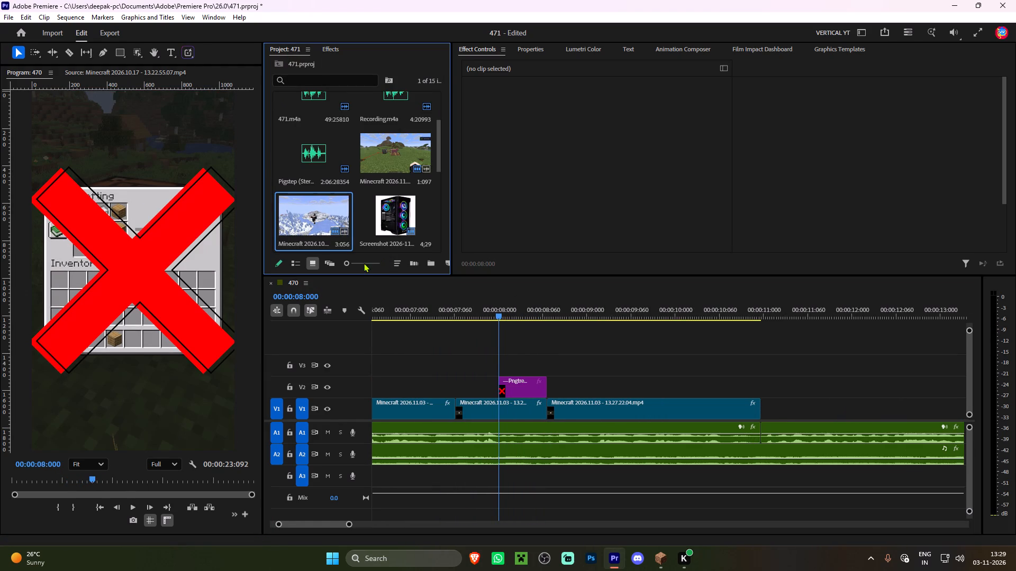
double_click(357, 251)
scroll(32, 142, up, 2)
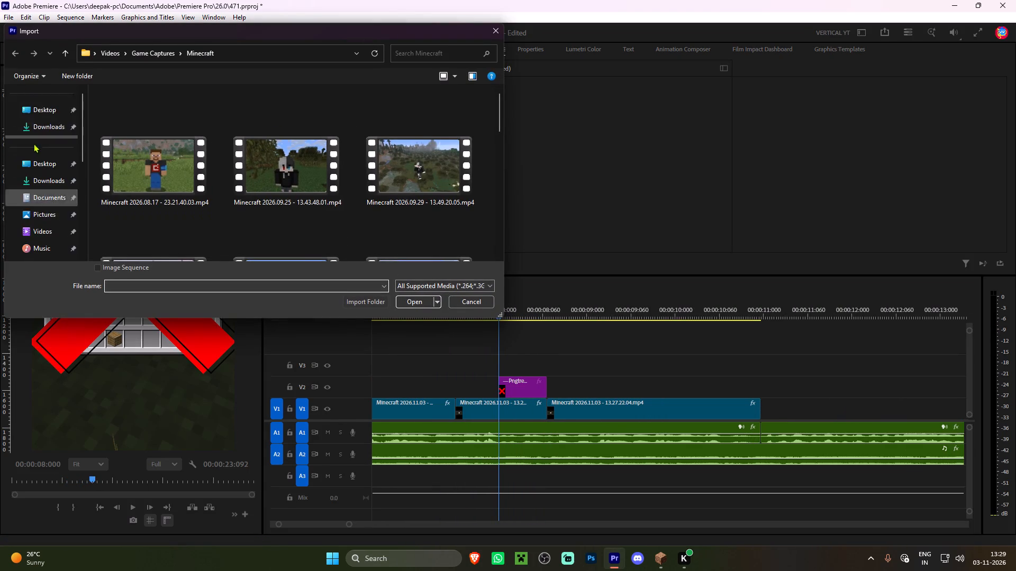
click(46, 237)
double_click(405, 115)
scroll(369, 158, down, 3)
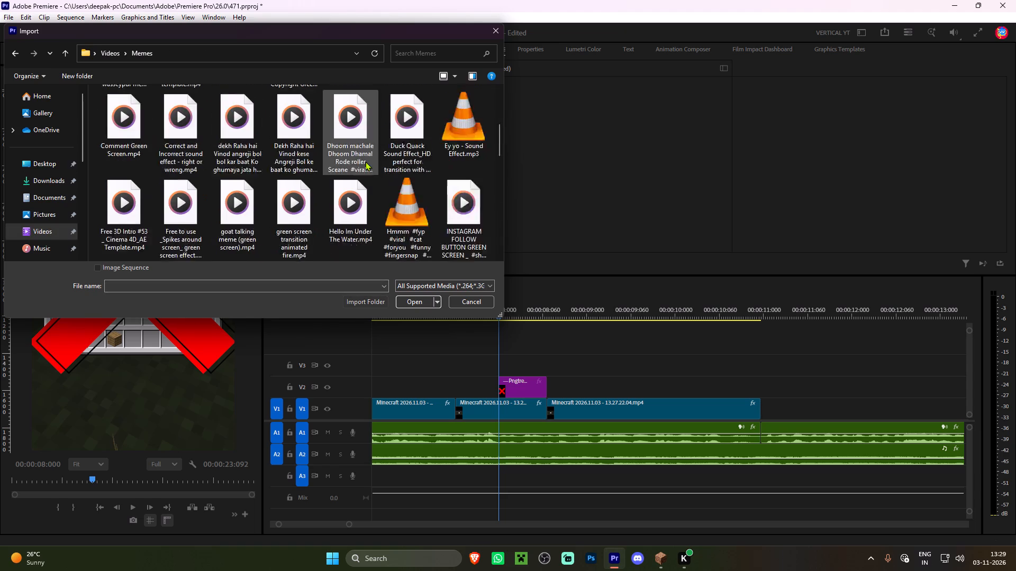
scroll(365, 161, up, 4)
scroll(370, 179, down, 3)
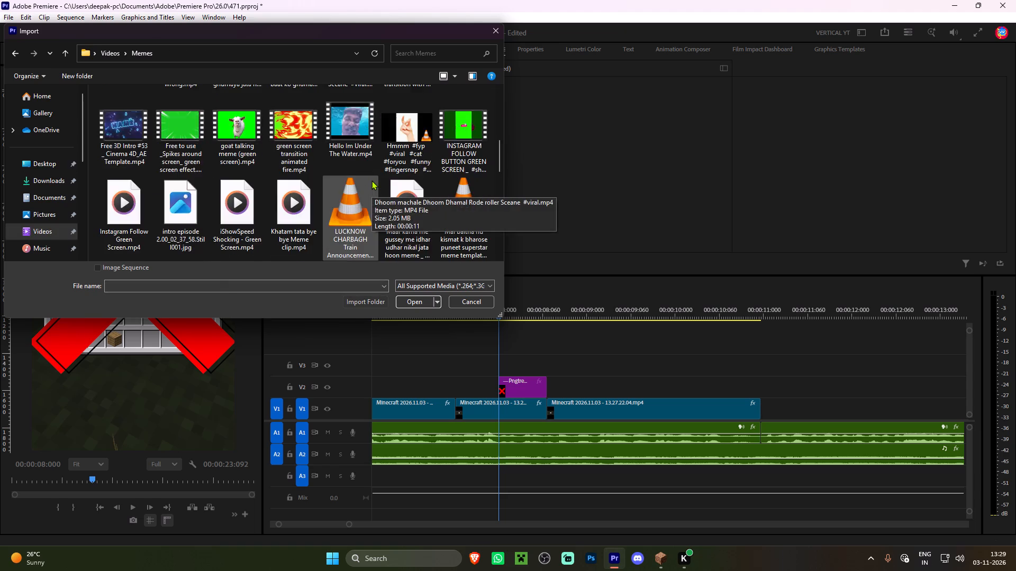
scroll(371, 180, down, 1)
scroll(498, 226, down, 2)
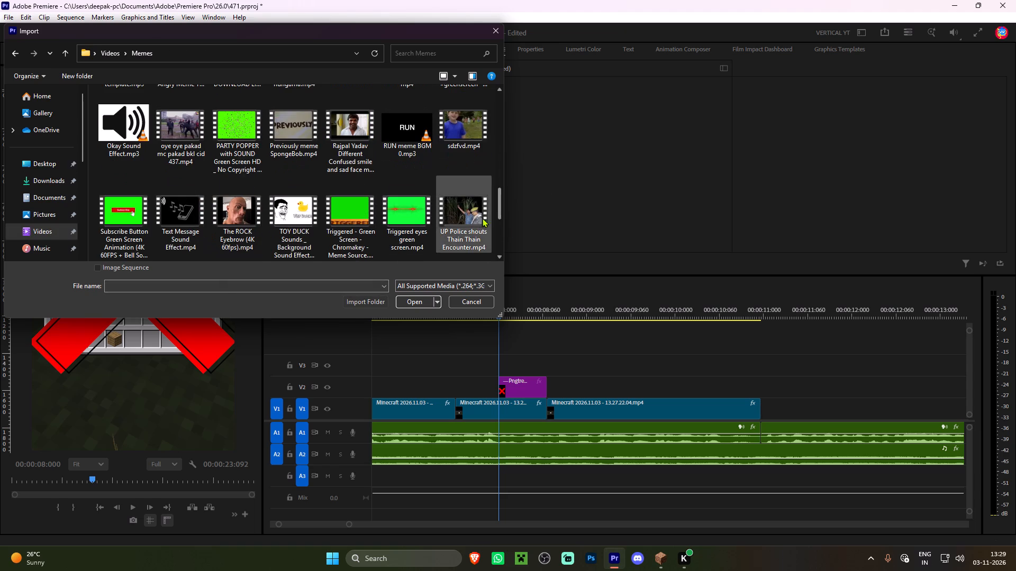
scroll(479, 218, down, 4)
scroll(476, 217, up, 7)
scroll(473, 217, down, 1)
scroll(468, 215, up, 3)
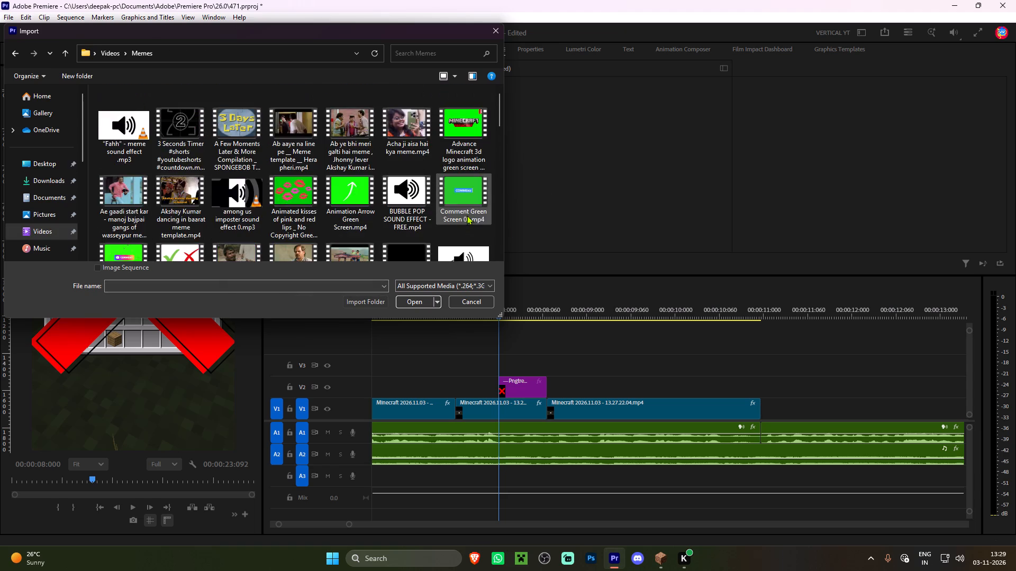
scroll(467, 215, down, 1)
double_click(176, 200)
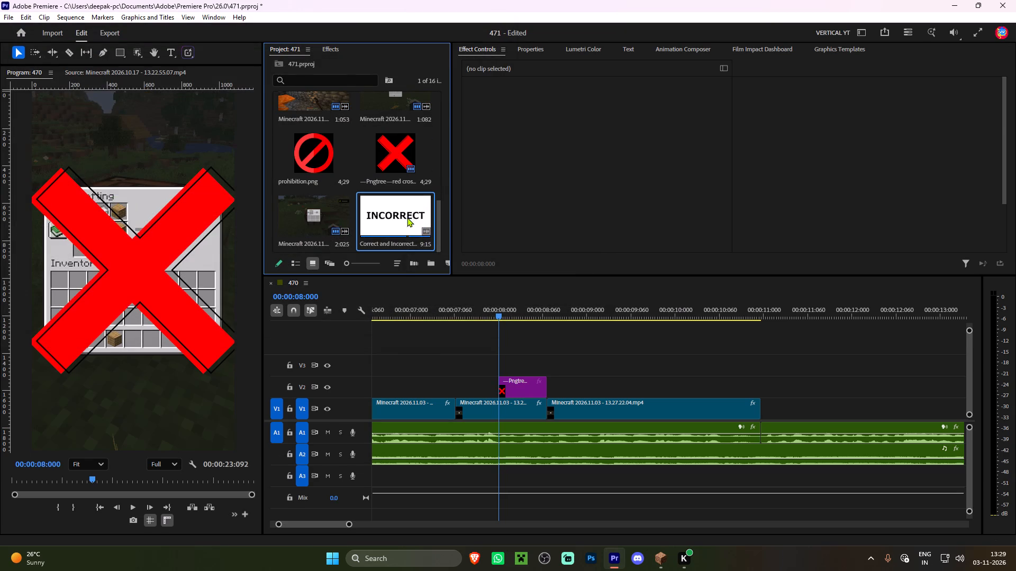
Audition the imported sound effect and mark its second sound from 00:00:07:04 to 00:00:08:05.
double_click(407, 217)
click(137, 467)
key(space)
key(space)
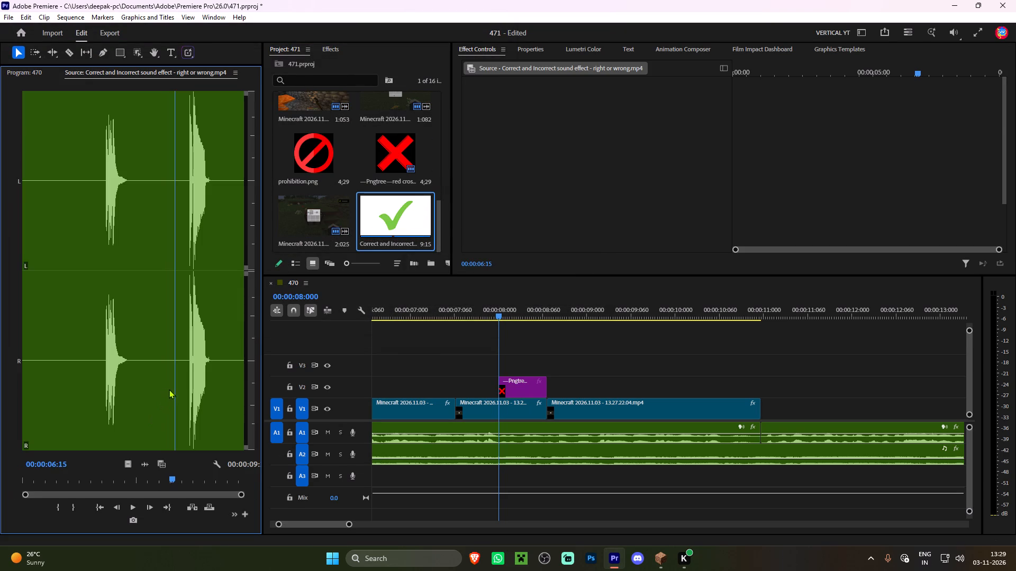
key(space)
key(space)
key(space)
click(188, 387)
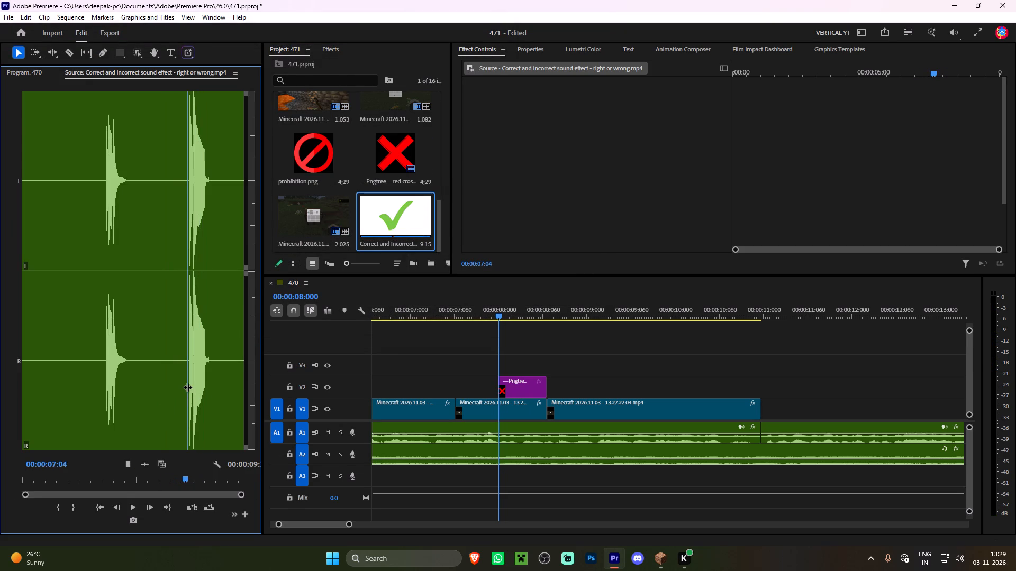
text(i)
key(space)
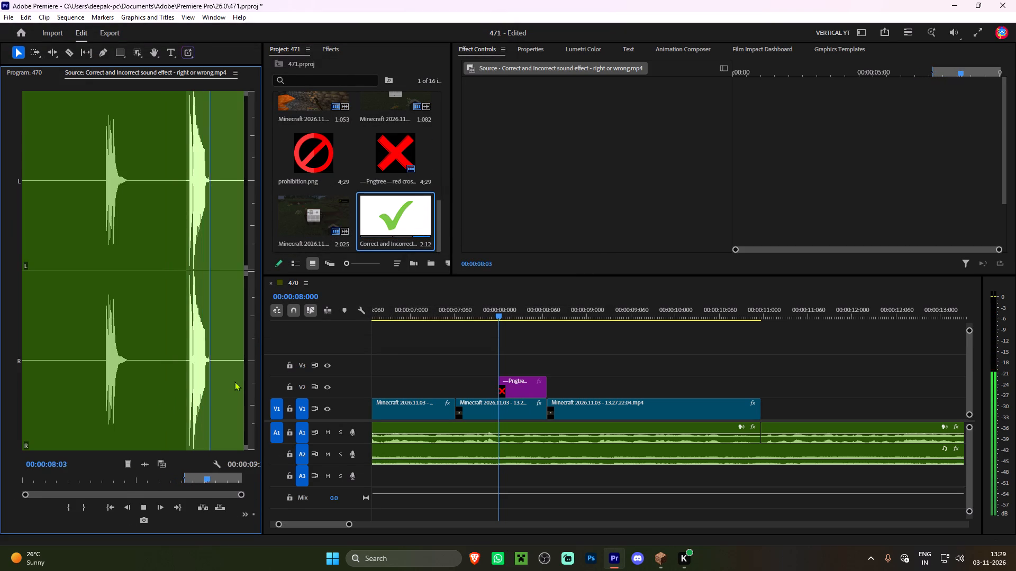
key(space)
key(o)
Place the marked sound's audio on A3 beneath the red cross and trim its start to 00:00:08:000.
drag(141, 464, 455, 459)
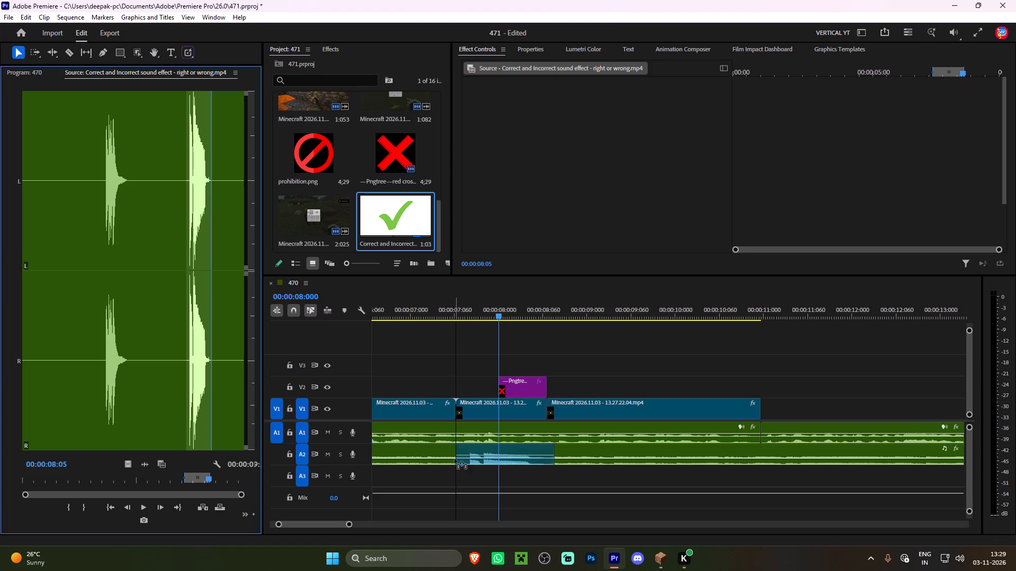
drag(455, 459, 486, 478)
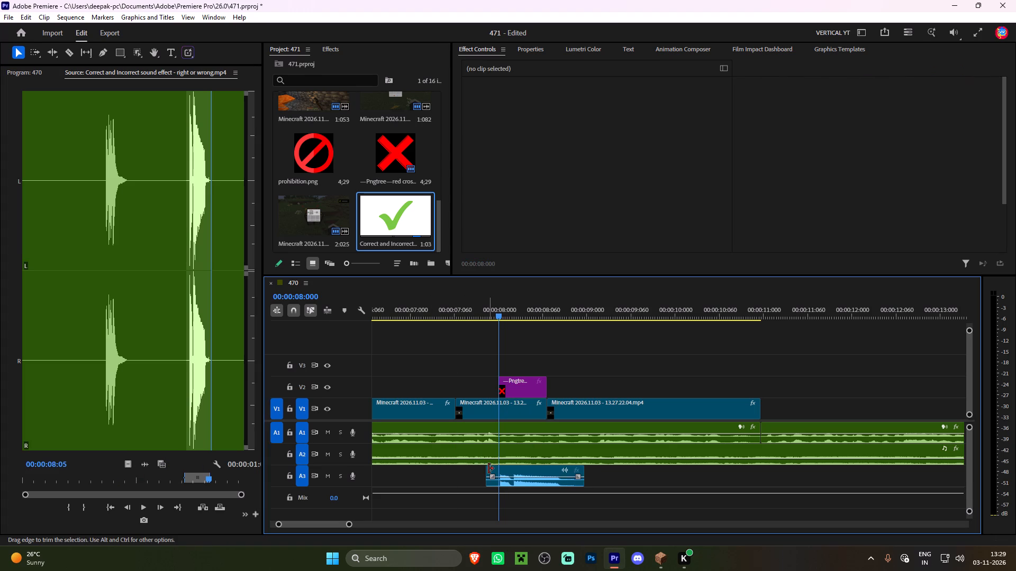
drag(488, 468, 500, 468)
click(510, 468)
Shorten the end of the sound effect on A3 and add a fade-out to it.
drag(589, 475, 572, 475)
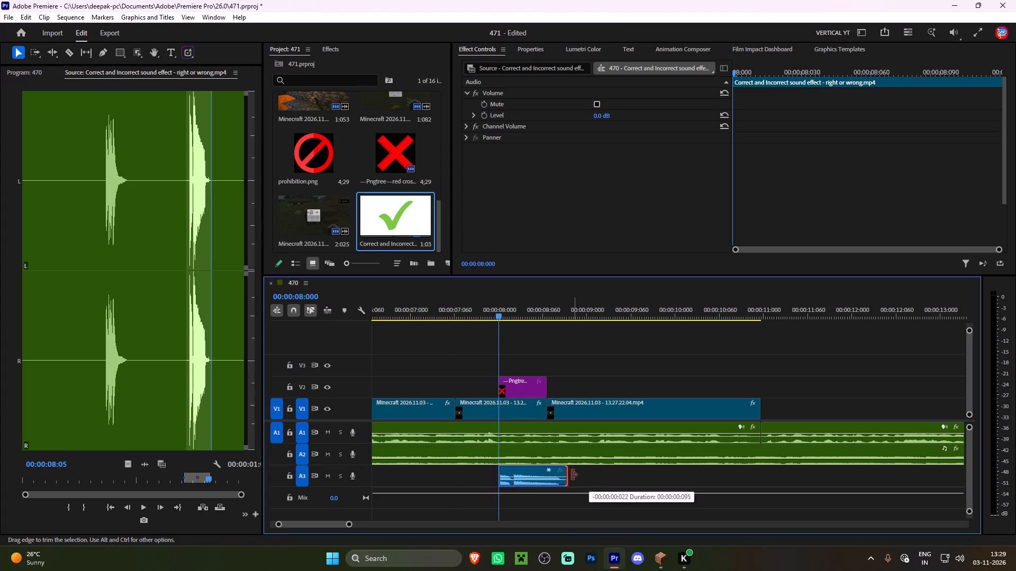
drag(572, 475, 568, 475)
drag(556, 476, 542, 476)
click(613, 473)
Set the A3 sound effect's volume level to -15 dB and preview it with the red cross.
click(531, 473)
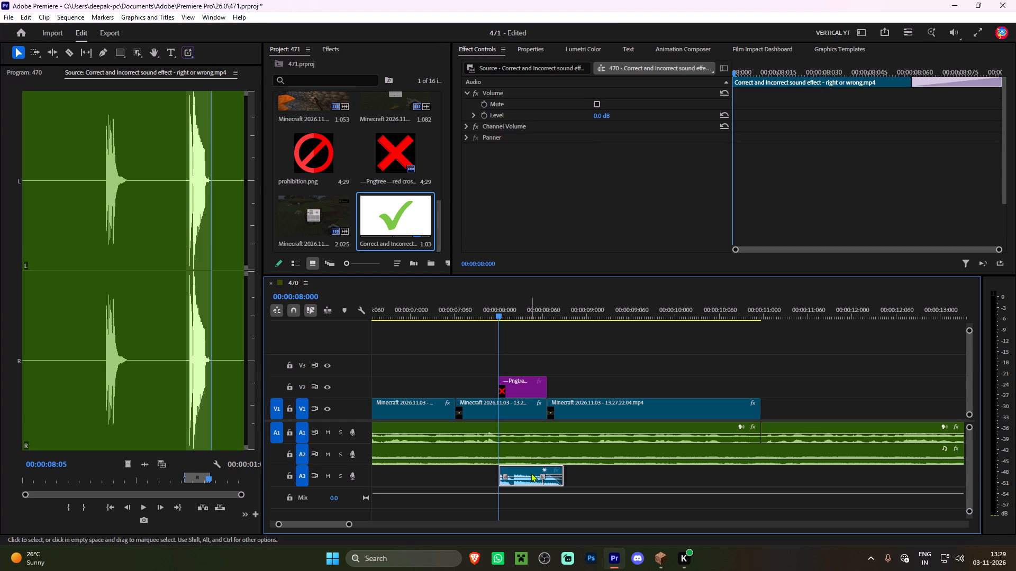
click(601, 117)
text(-15)
key(Return)
click(489, 306)
key(space)
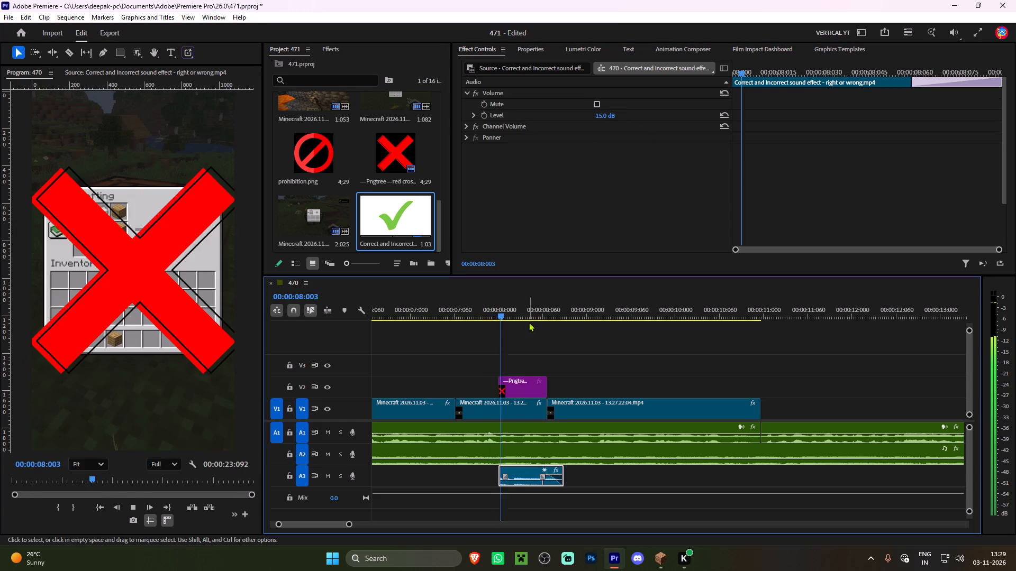
key(space)
click(484, 309)
key(space)
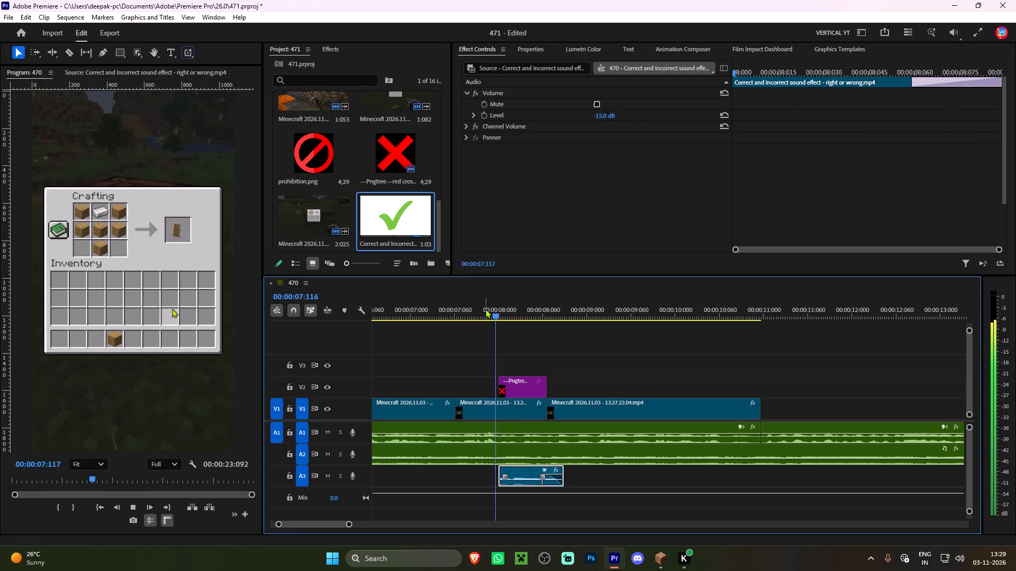
key(space)
Move the red cross image from V2 up to V3, keeping its start at 00:00:08:000.
click(505, 308)
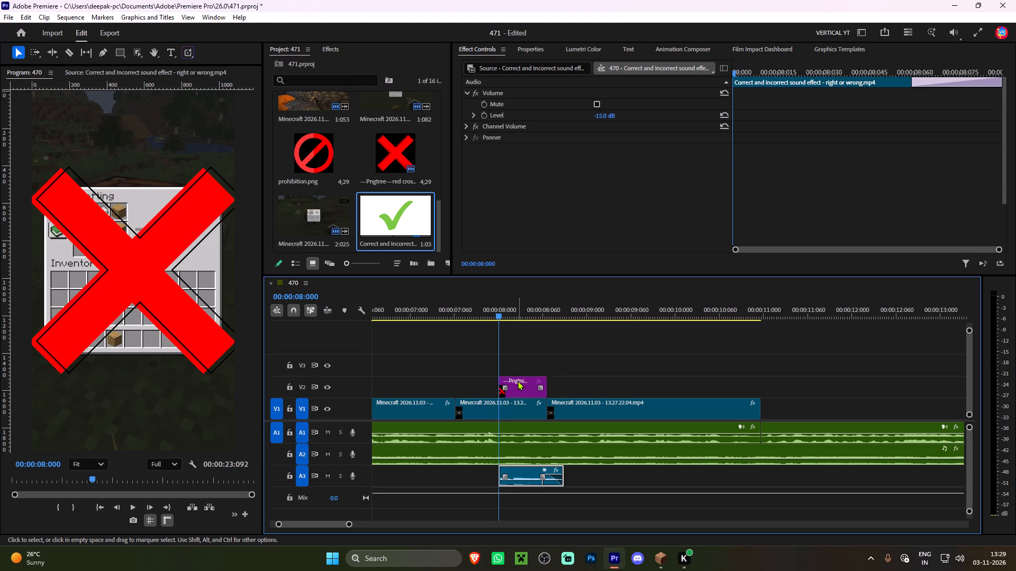
drag(518, 381, 518, 369)
click(564, 370)
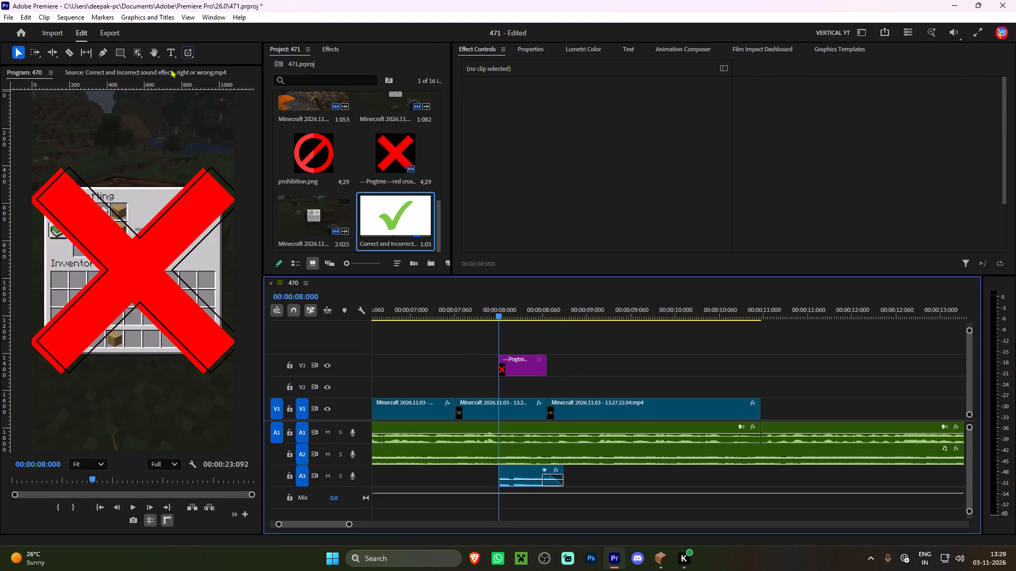
Draw a rectangle covering the whole frame at 00:00:08:000 and open its fill colour for editing.
click(124, 52)
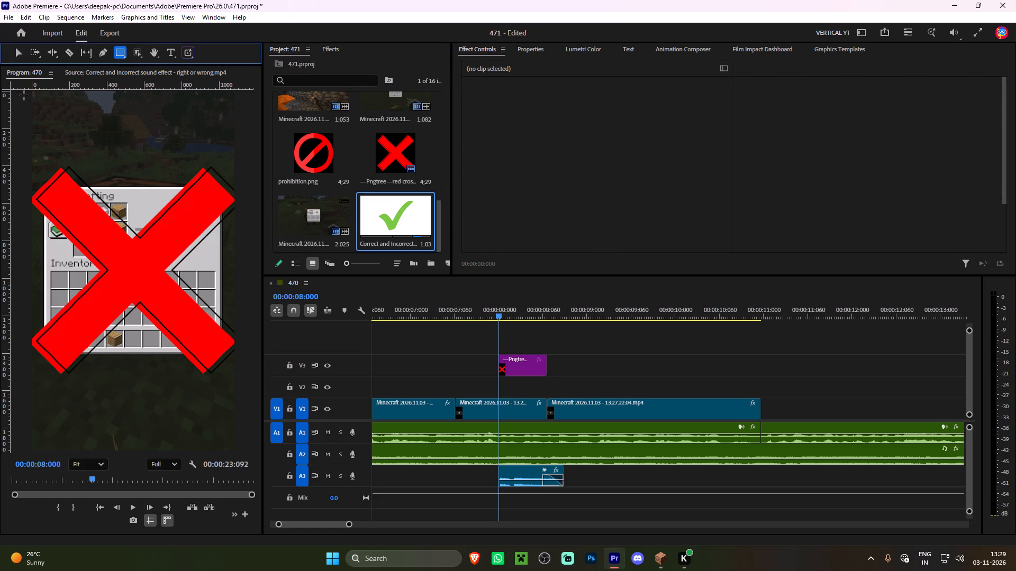
drag(24, 95, 250, 512)
click(531, 47)
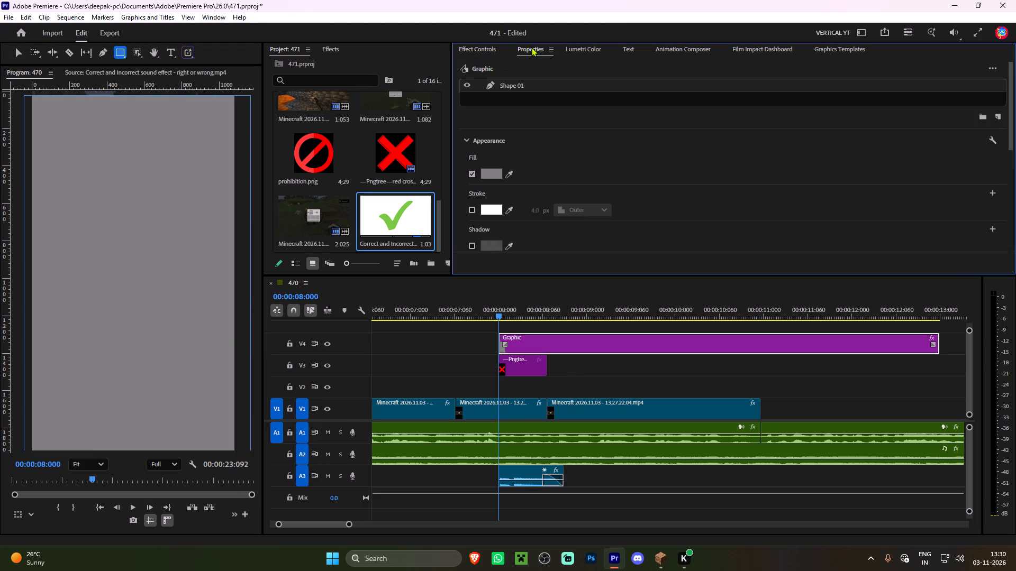
click(493, 176)
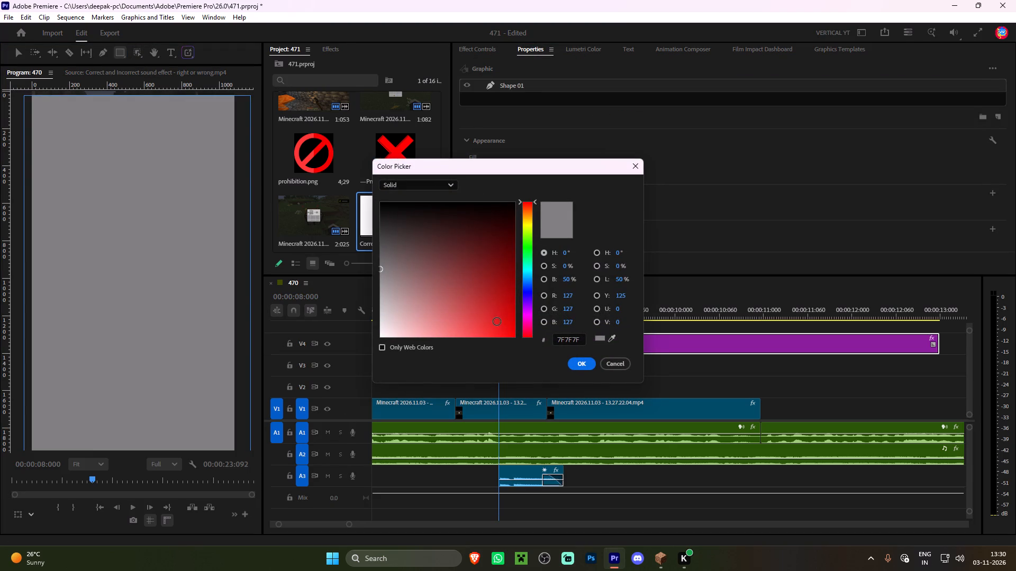